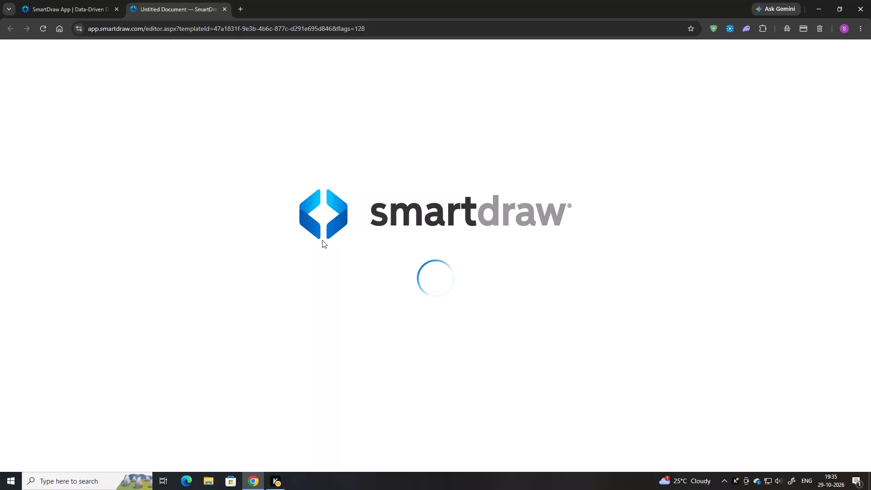
# Draw four walls forming a closed square room about 3.26 wide by 3.11 high in the page's upper-left area.
pyautogui.scroll(1, 322, 240)
pyautogui.click(59, 153)
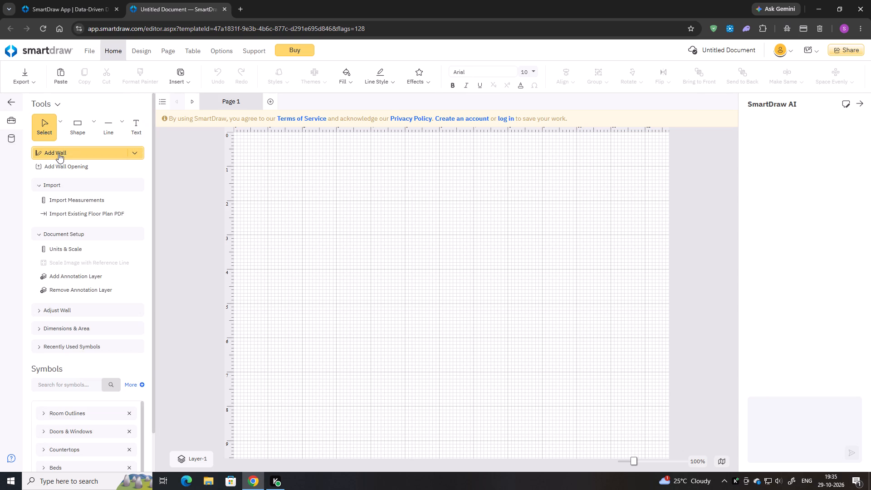
pyautogui.click(259, 153)
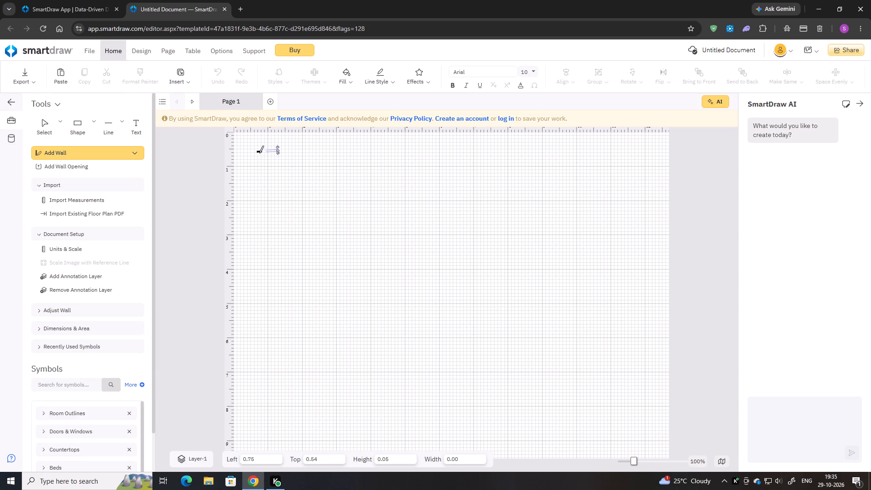
pyautogui.click(258, 260)
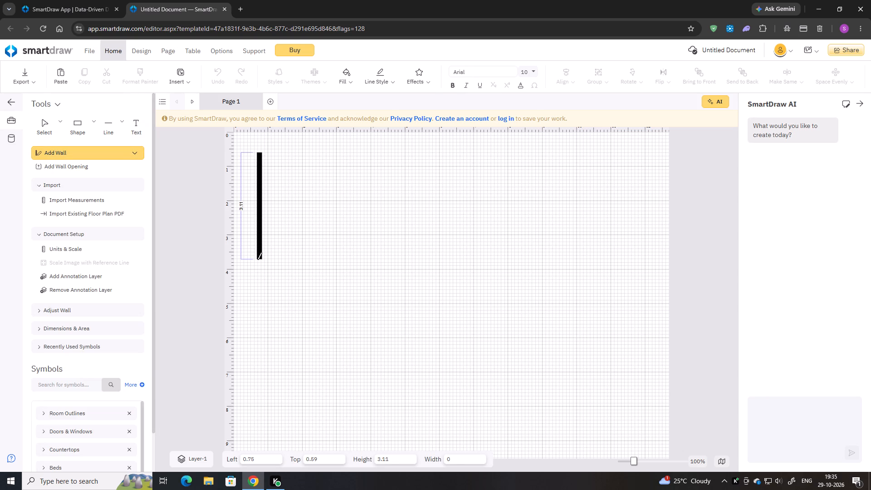
pyautogui.click(259, 257)
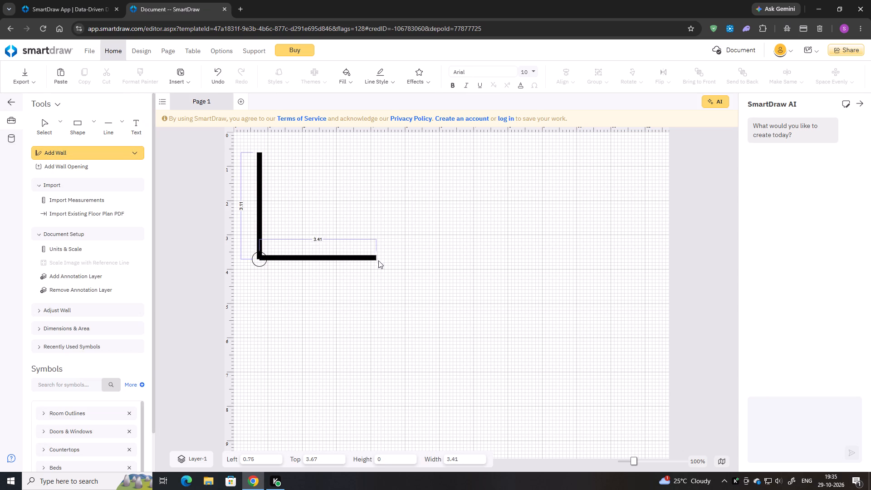
pyautogui.click(371, 259)
pyautogui.click(367, 258)
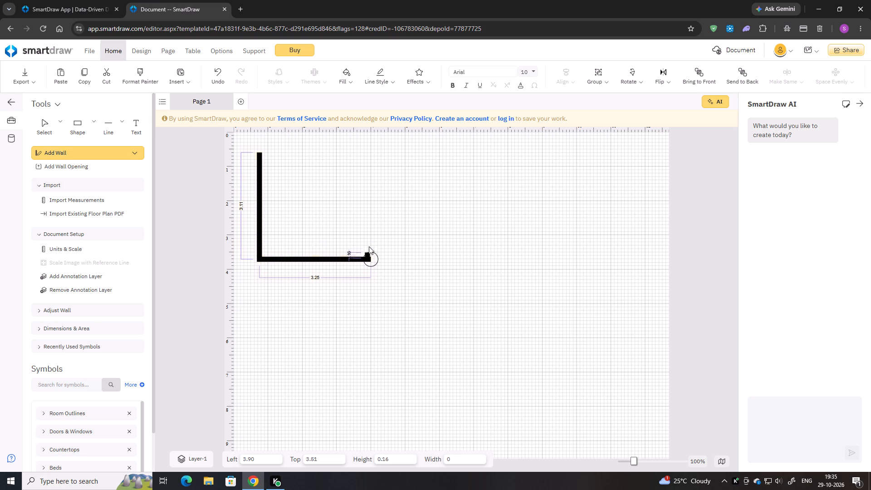
pyautogui.click(366, 153)
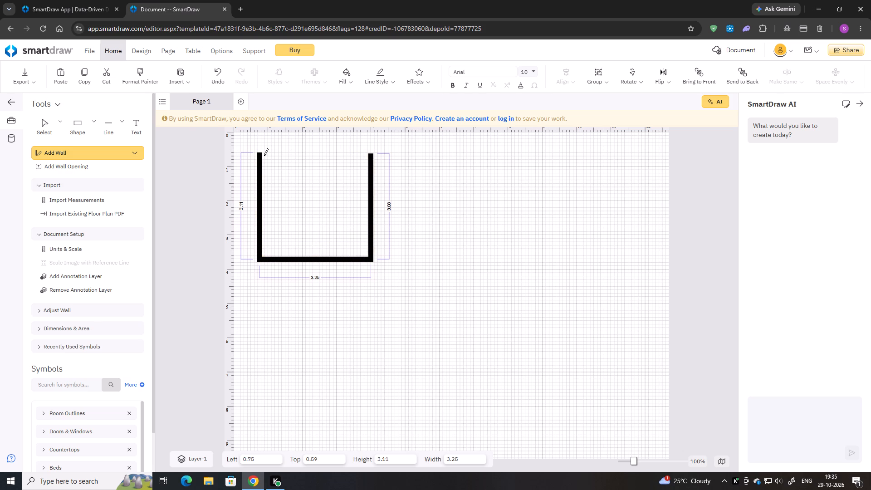
pyautogui.click(260, 155)
pyautogui.click(372, 158)
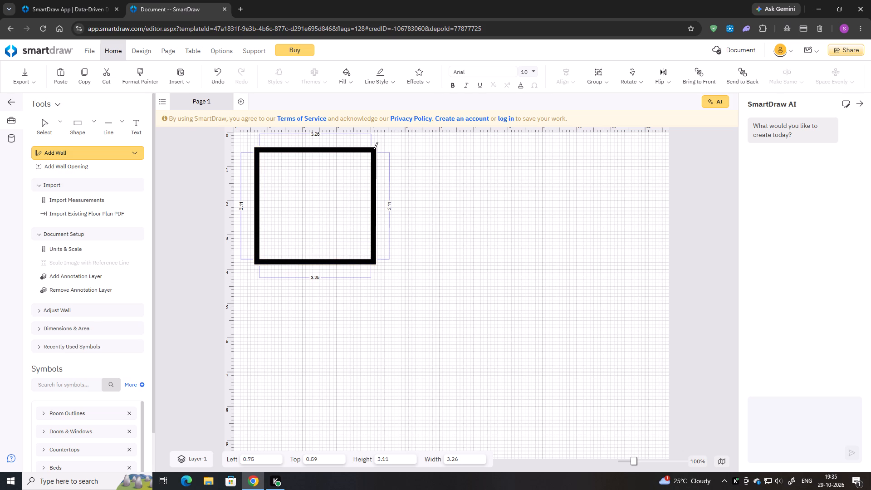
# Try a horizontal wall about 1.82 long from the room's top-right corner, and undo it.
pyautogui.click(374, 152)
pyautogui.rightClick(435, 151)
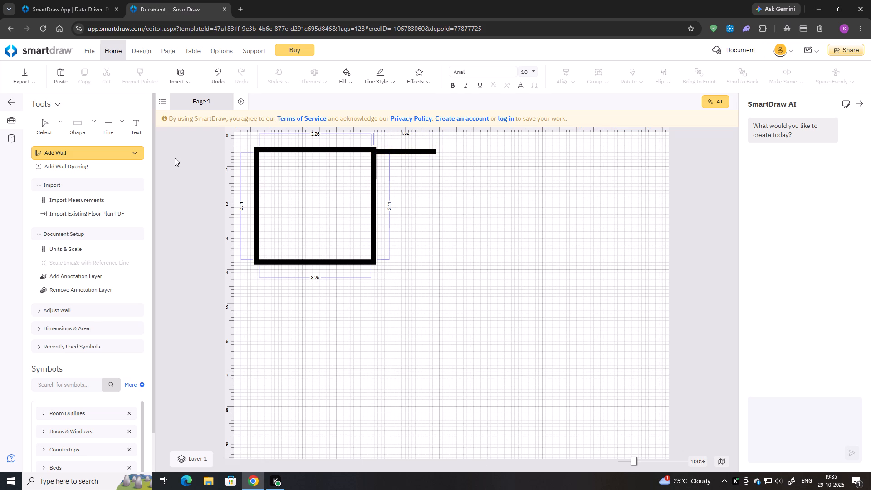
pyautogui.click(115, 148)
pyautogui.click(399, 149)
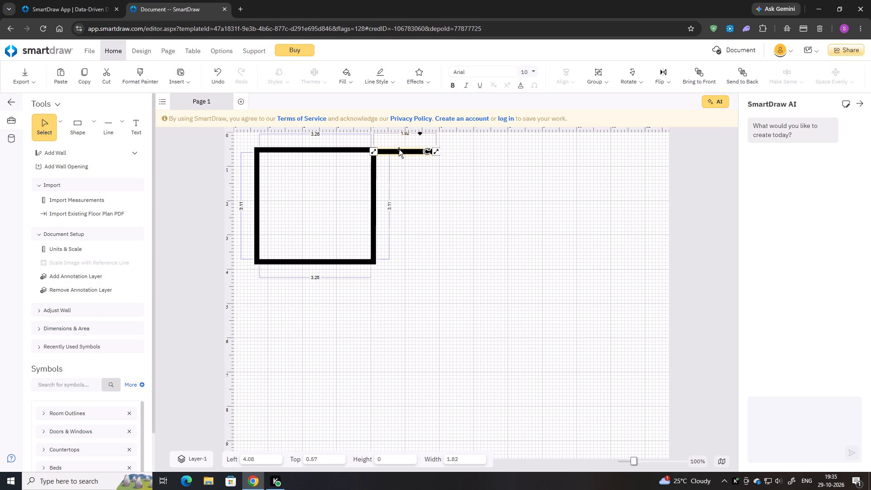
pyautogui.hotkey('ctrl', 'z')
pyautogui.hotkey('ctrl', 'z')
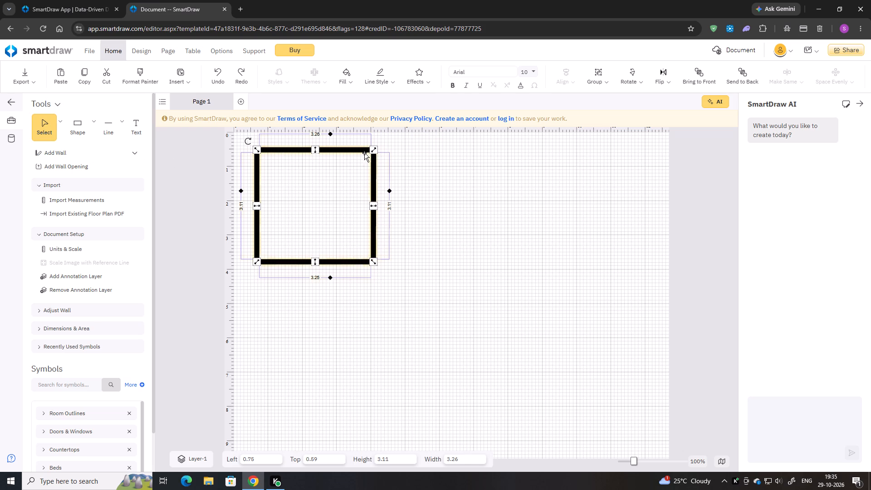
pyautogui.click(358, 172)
# Draw a horizontal wall about 6.67 long extending right from the room's top-right corner.
pyautogui.click(95, 150)
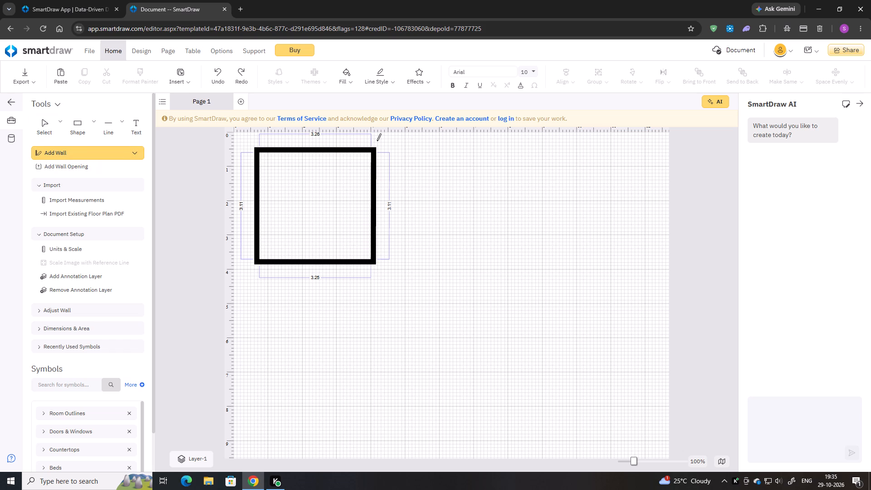
pyautogui.click(373, 150)
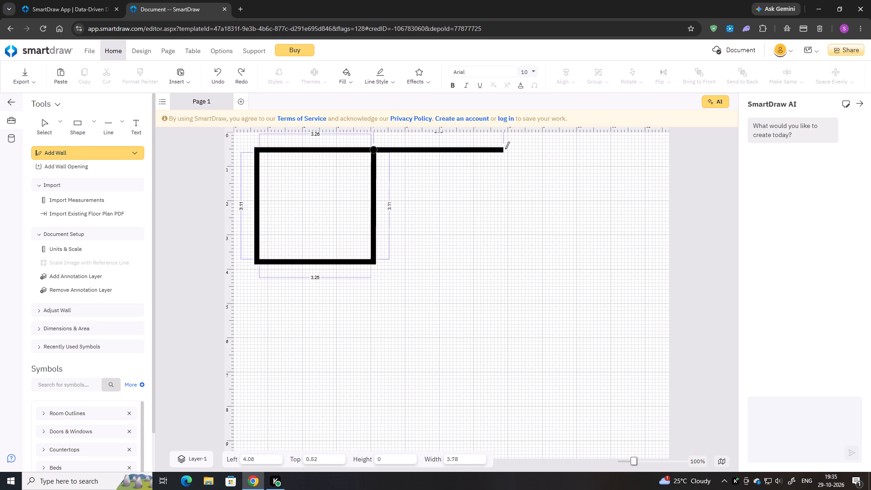
pyautogui.click(602, 152)
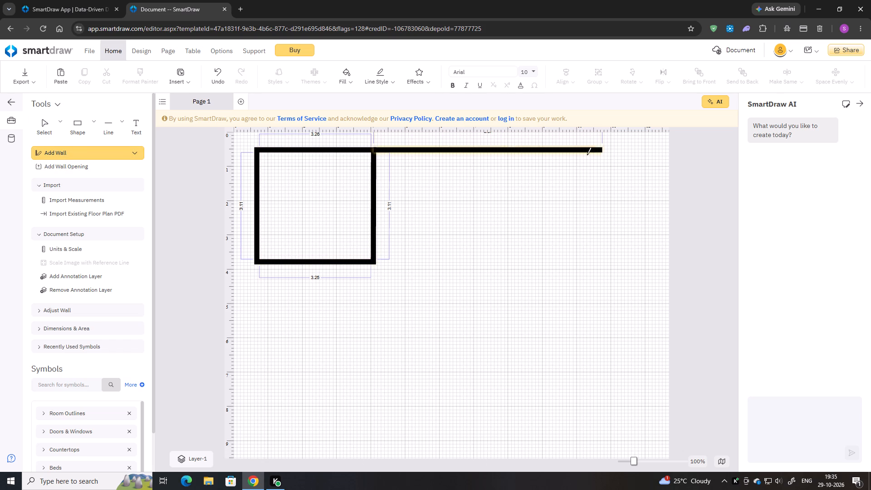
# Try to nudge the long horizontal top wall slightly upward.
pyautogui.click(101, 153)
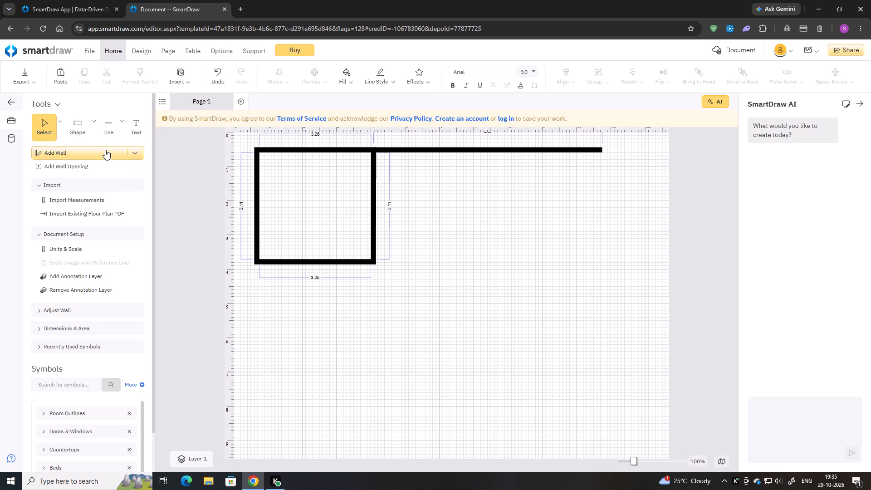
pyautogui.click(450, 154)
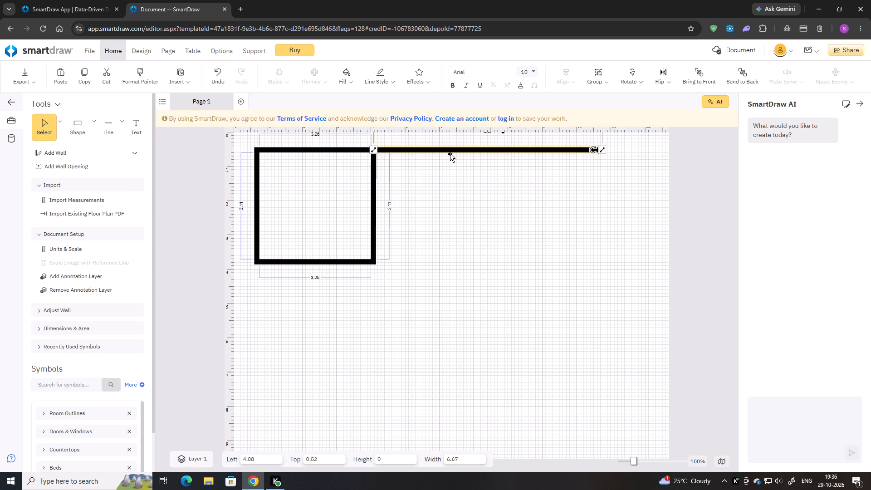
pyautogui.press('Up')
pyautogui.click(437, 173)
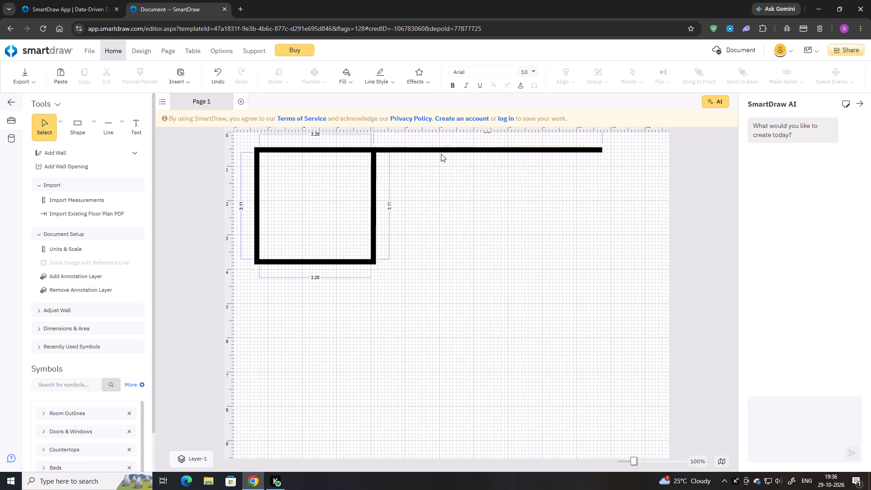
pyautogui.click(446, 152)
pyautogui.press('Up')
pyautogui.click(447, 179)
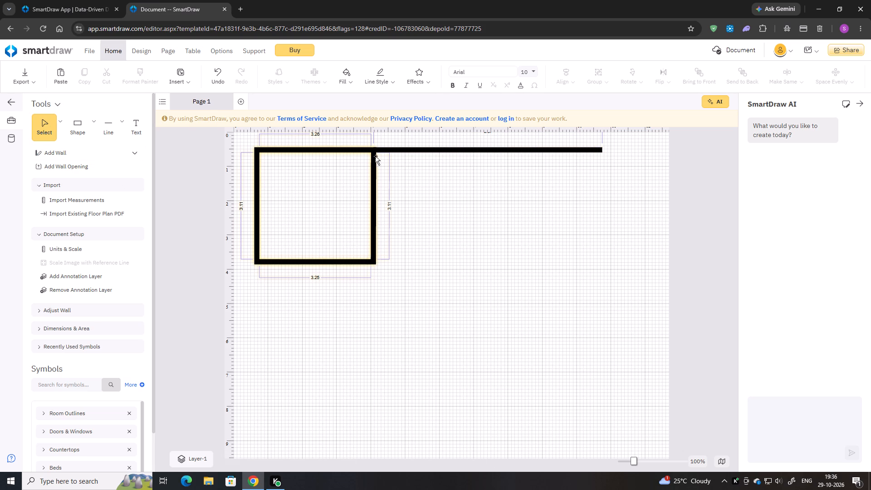
# Bring the square room's walls to the front.
pyautogui.rightClick(373, 159)
pyautogui.click(420, 313)
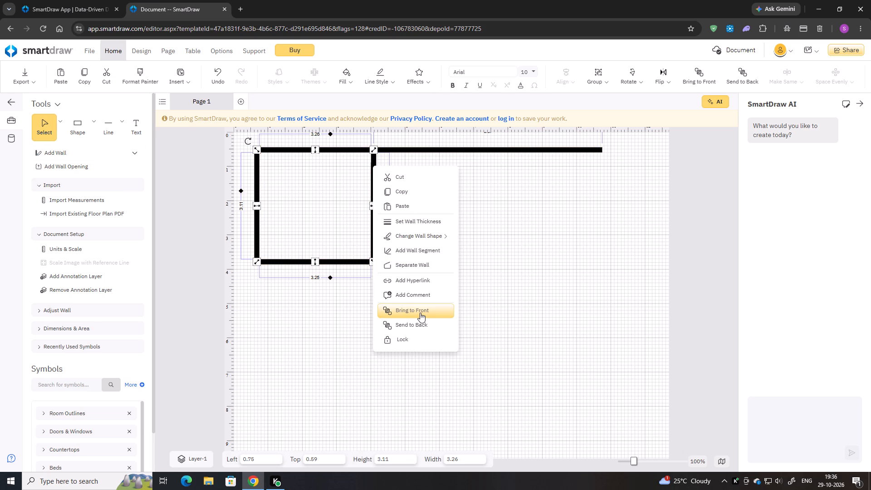
pyautogui.click(479, 219)
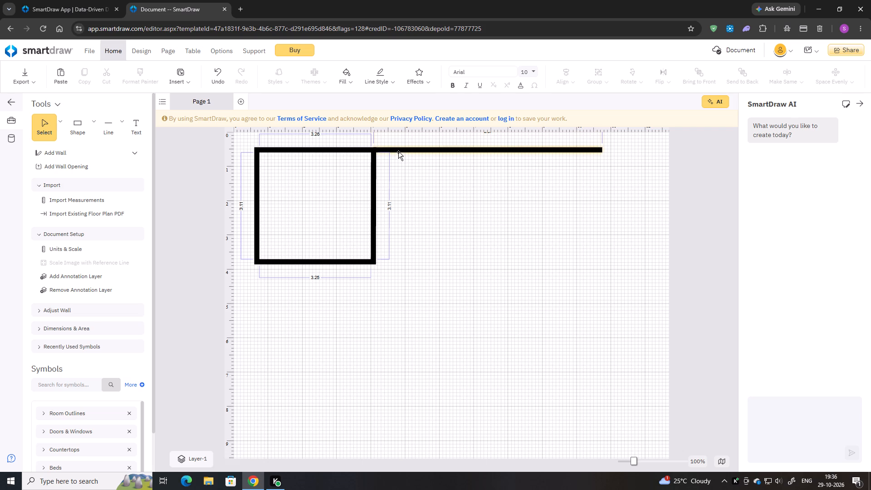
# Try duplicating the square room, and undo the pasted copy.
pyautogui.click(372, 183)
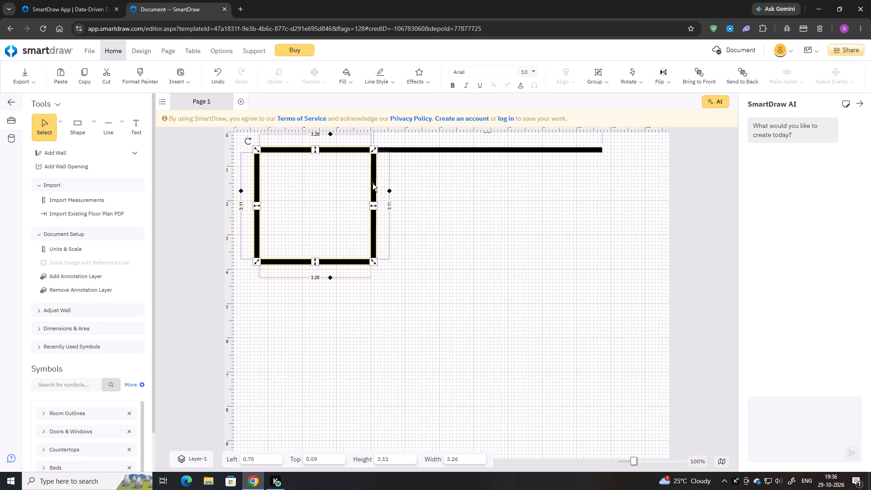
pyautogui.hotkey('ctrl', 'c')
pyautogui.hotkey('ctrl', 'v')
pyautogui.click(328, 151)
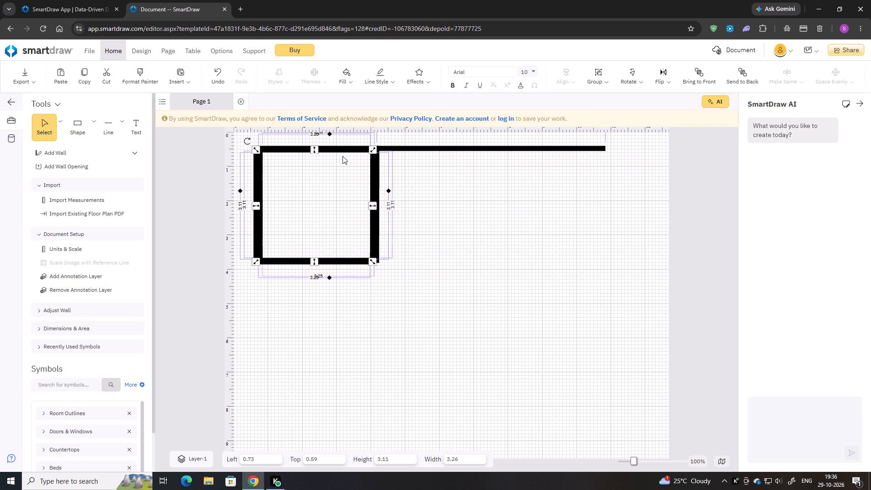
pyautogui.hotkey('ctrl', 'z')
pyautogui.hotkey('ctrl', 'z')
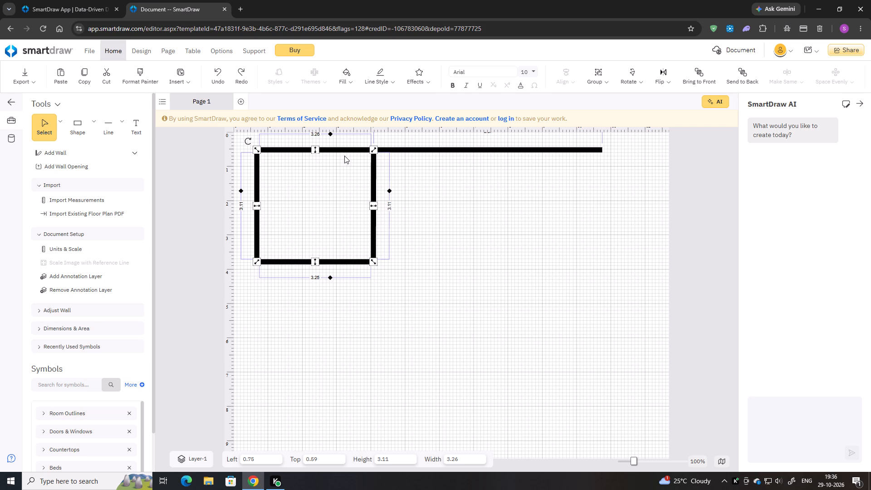
# Duplicate the square room and place the copy beneath the far right end of the long top wall, aligned with the first room.
pyautogui.hotkey('ctrl', 'c')
pyautogui.hotkey('ctrl', 'v')
pyautogui.moveTo(350, 176); pyautogui.dragTo(555, 155)
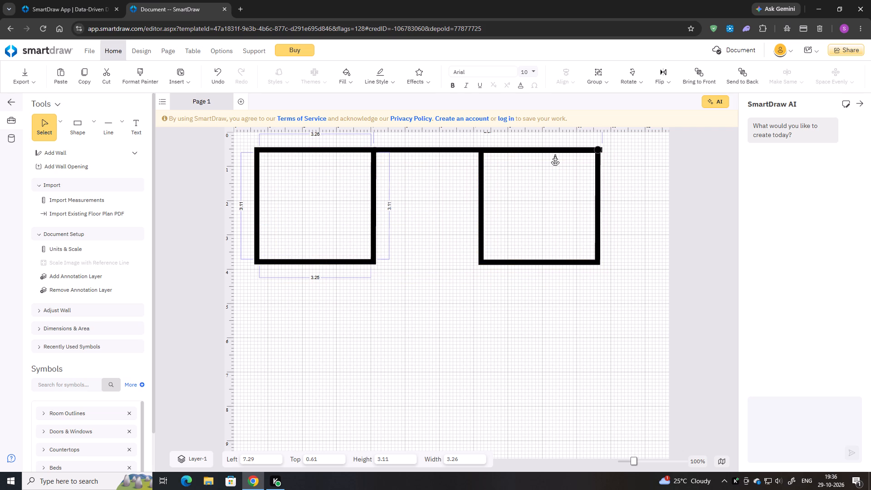
pyautogui.moveTo(555, 155); pyautogui.dragTo(557, 155)
pyautogui.click(562, 176)
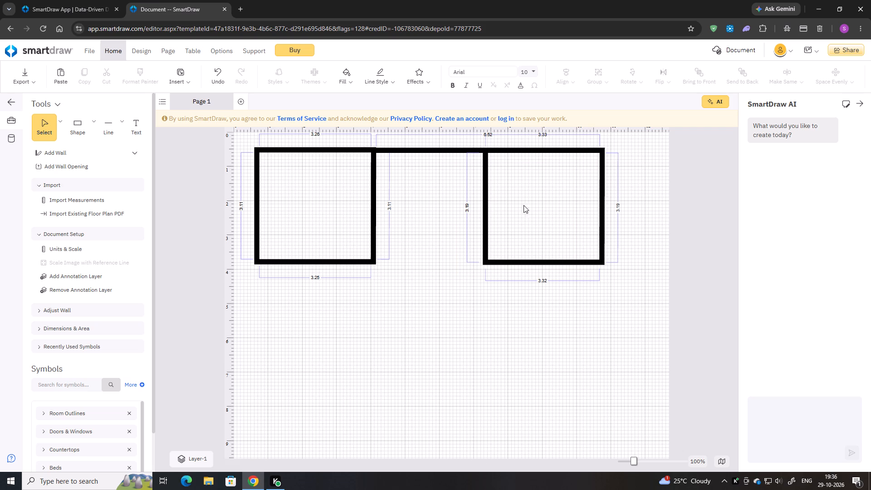
# Draw a vertical wall about 3.35 long downward from the first room's bottom-left corner.
pyautogui.scroll(-1, 408, 270)
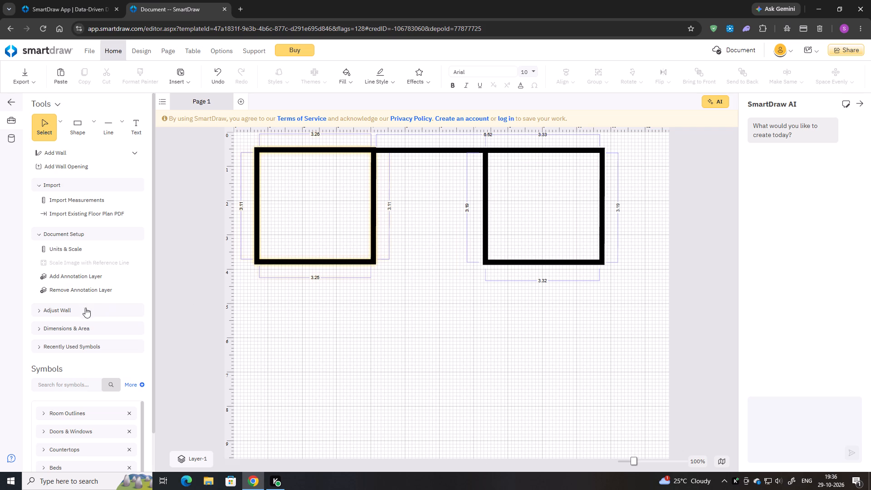
pyautogui.click(65, 150)
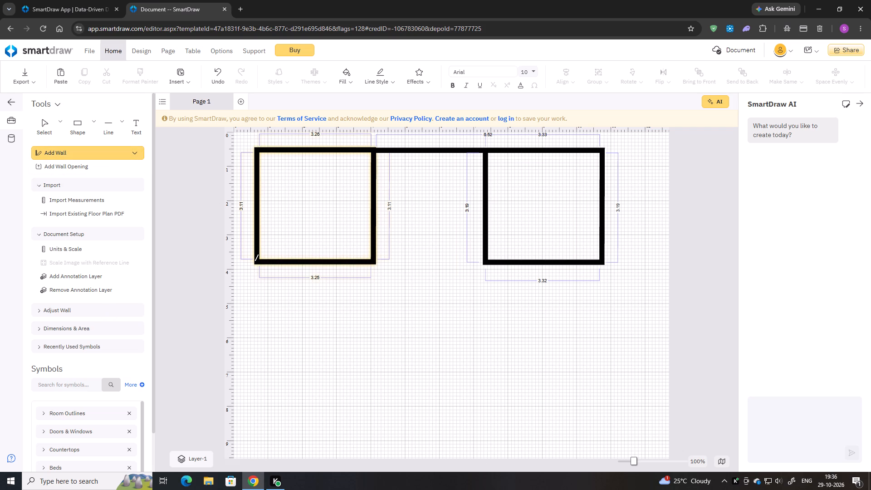
pyautogui.click(256, 261)
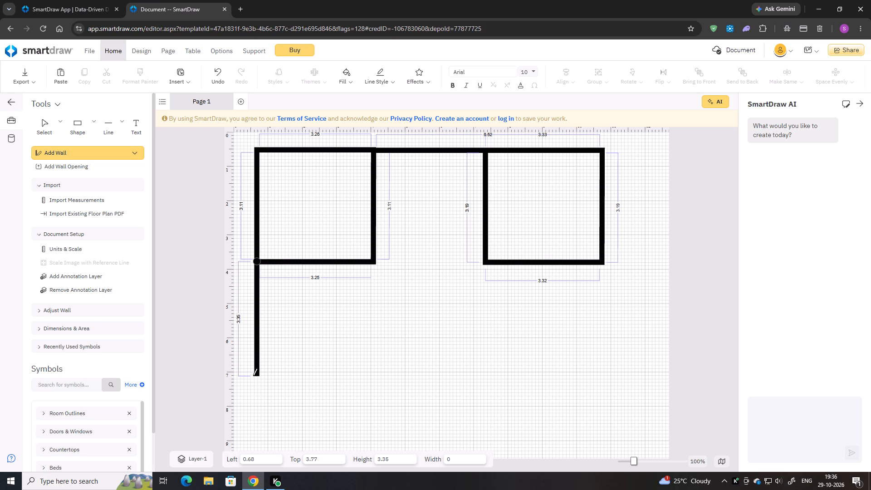
pyautogui.click(253, 376)
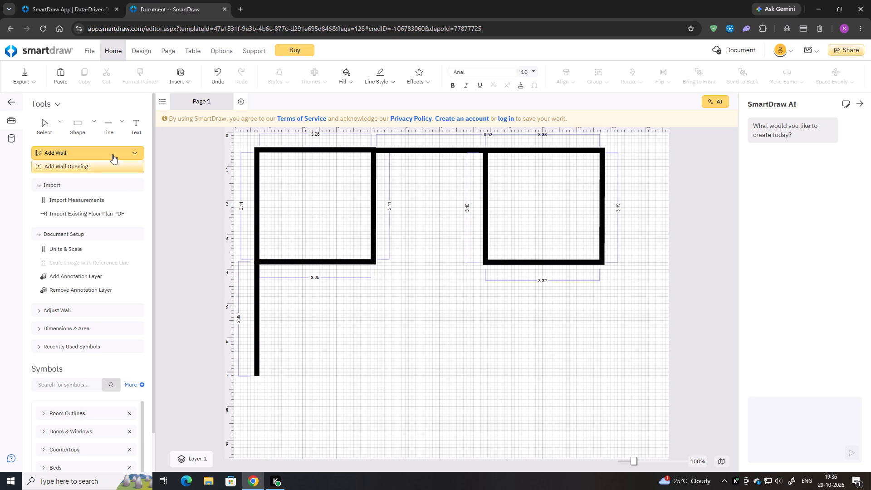
# Paste another copy of the square room and place it at the lower end of the vertical wall, aligned beneath the first room.
pyautogui.hotkey('ctrl', 'v')
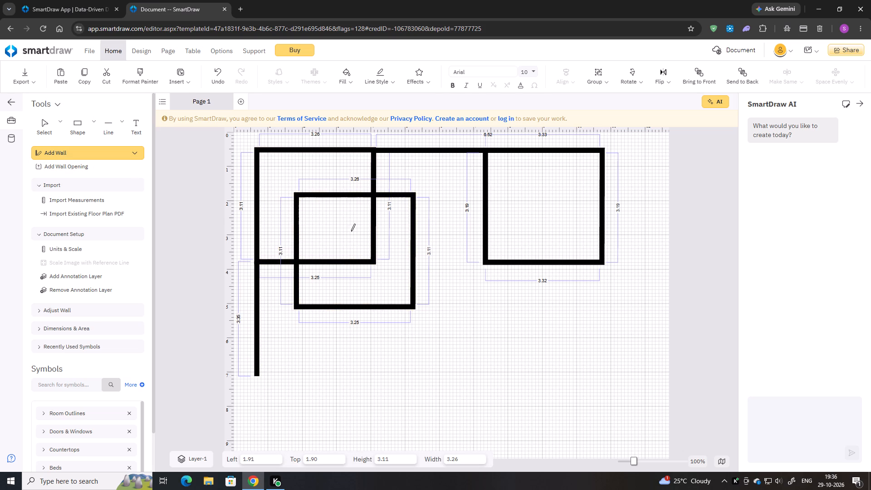
pyautogui.click(110, 145)
pyautogui.click(113, 152)
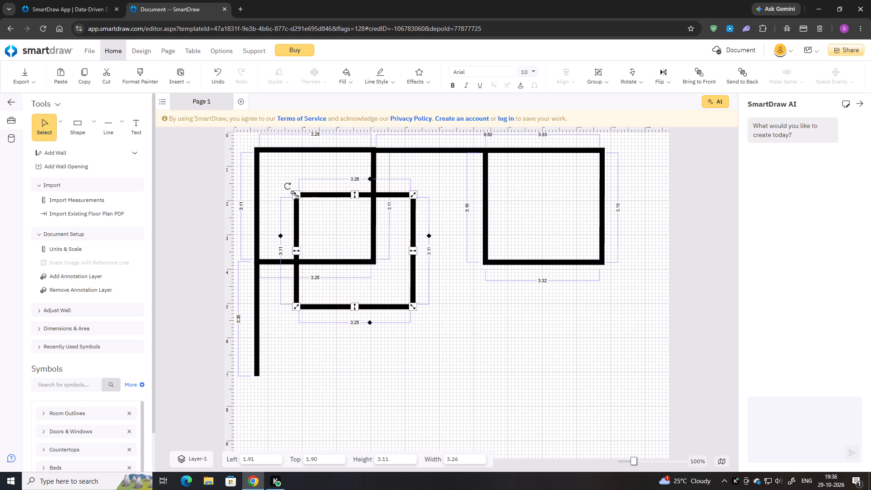
pyautogui.moveTo(321, 195); pyautogui.dragTo(283, 344)
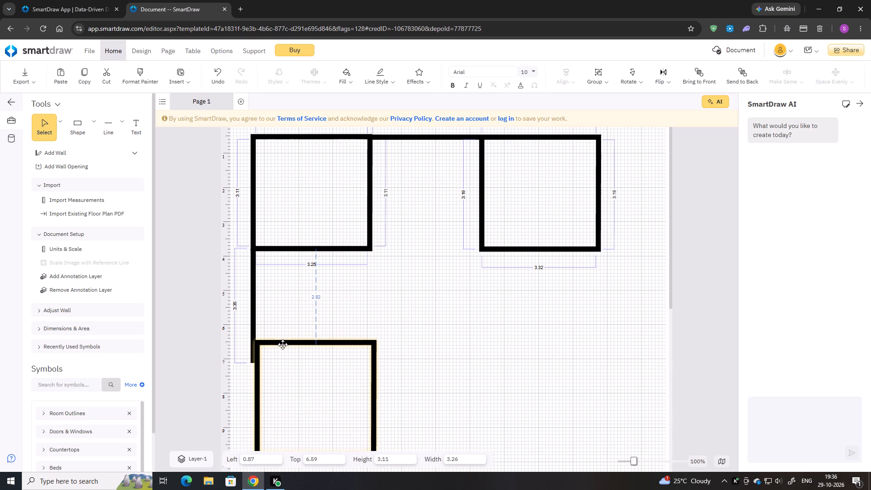
pyautogui.moveTo(283, 344); pyautogui.dragTo(281, 315)
pyautogui.moveTo(292, 328); pyautogui.dragTo(280, 330)
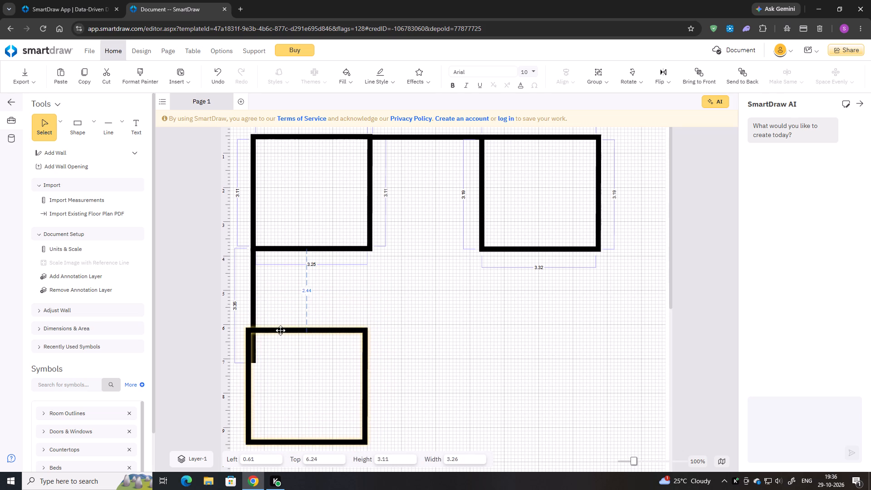
pyautogui.moveTo(280, 330); pyautogui.dragTo(289, 314)
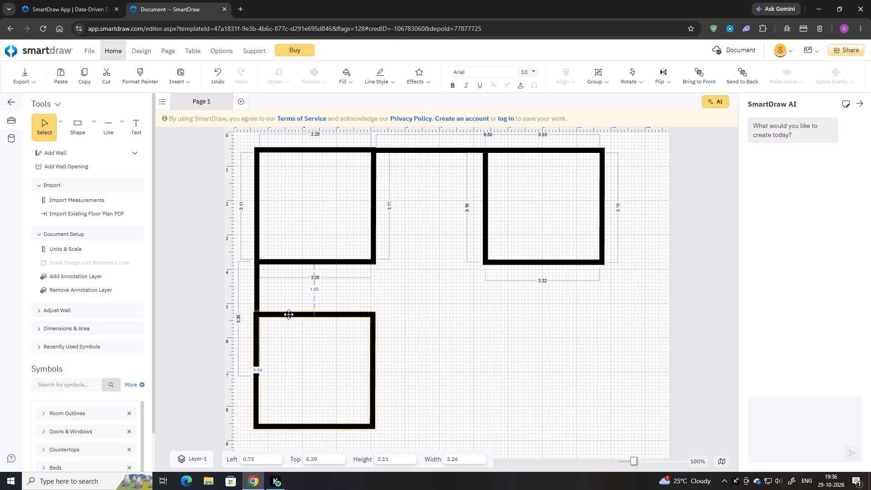
pyautogui.moveTo(289, 314); pyautogui.dragTo(289, 314)
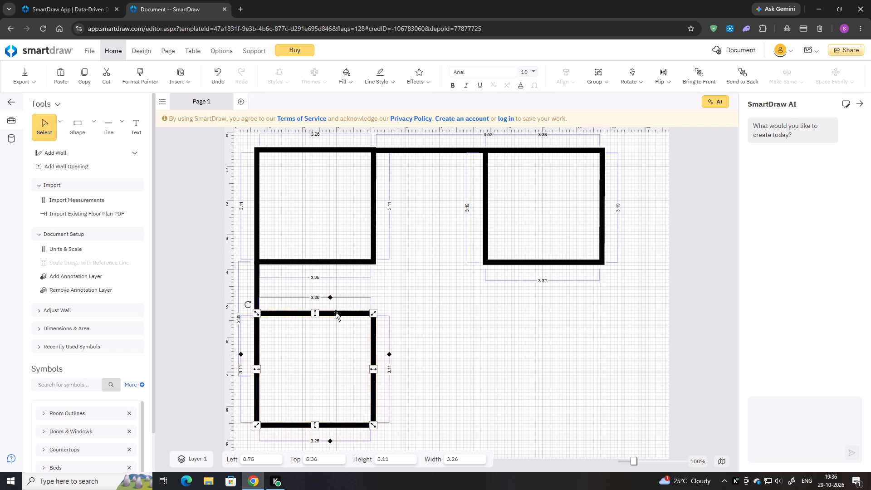
pyautogui.click(399, 309)
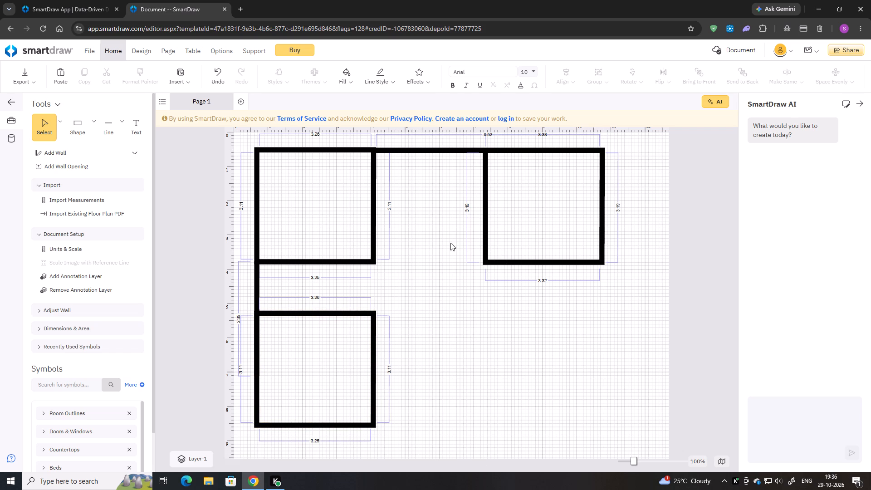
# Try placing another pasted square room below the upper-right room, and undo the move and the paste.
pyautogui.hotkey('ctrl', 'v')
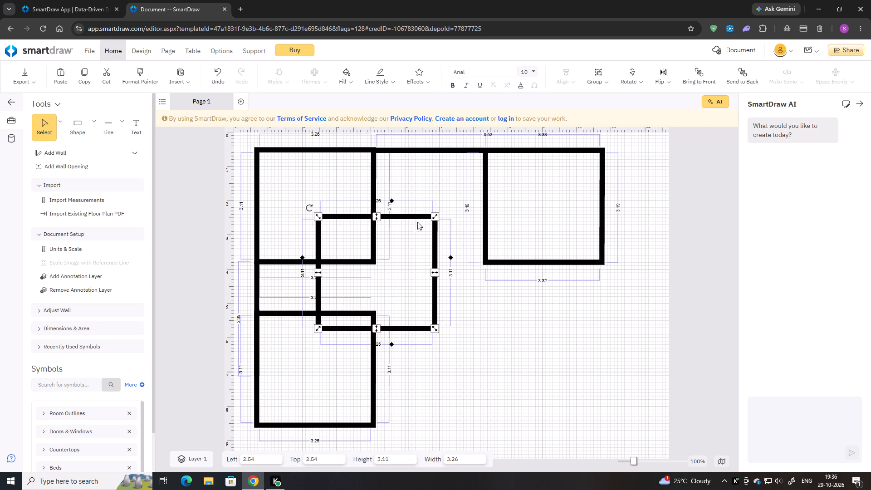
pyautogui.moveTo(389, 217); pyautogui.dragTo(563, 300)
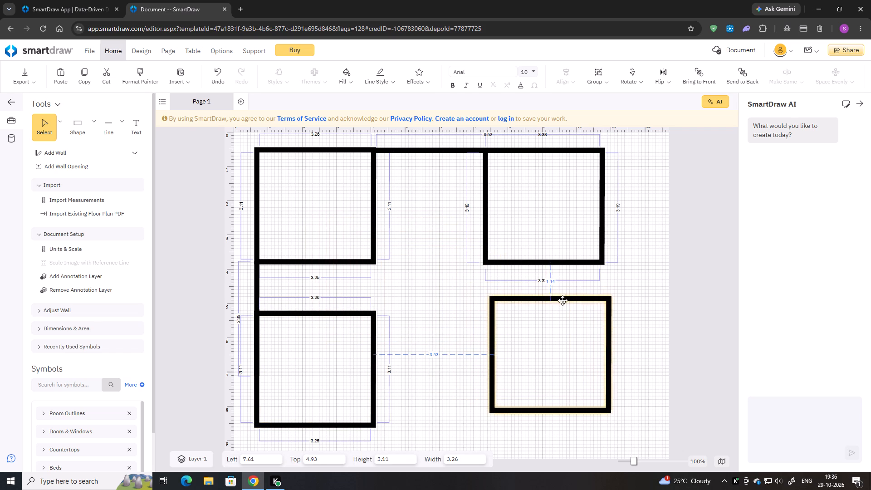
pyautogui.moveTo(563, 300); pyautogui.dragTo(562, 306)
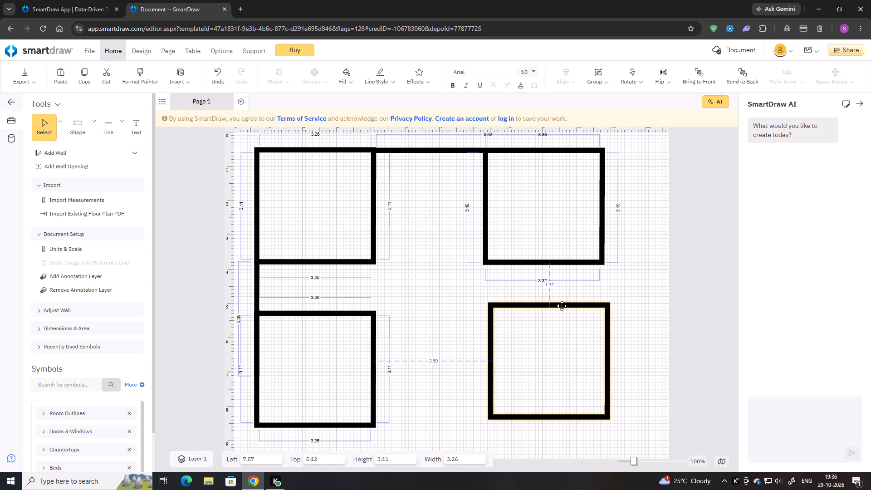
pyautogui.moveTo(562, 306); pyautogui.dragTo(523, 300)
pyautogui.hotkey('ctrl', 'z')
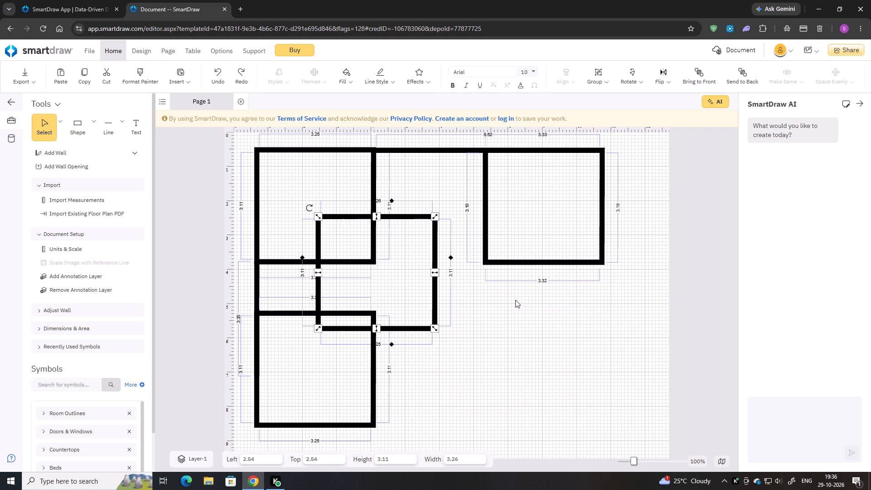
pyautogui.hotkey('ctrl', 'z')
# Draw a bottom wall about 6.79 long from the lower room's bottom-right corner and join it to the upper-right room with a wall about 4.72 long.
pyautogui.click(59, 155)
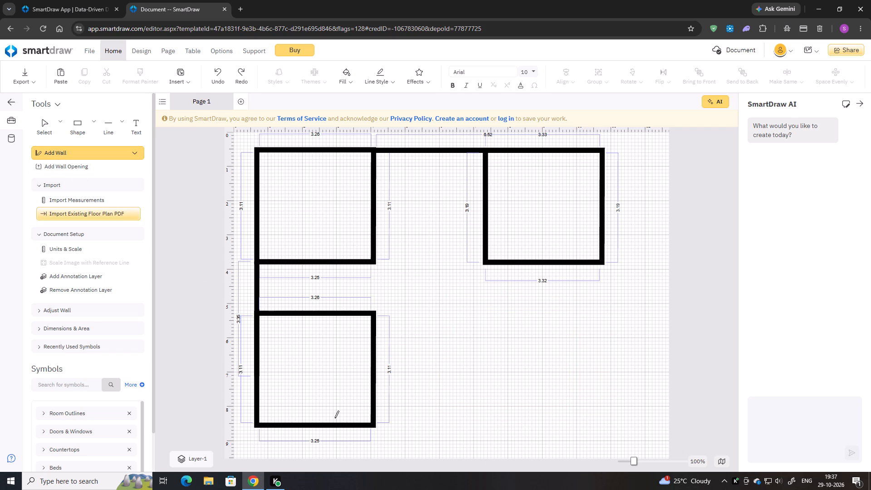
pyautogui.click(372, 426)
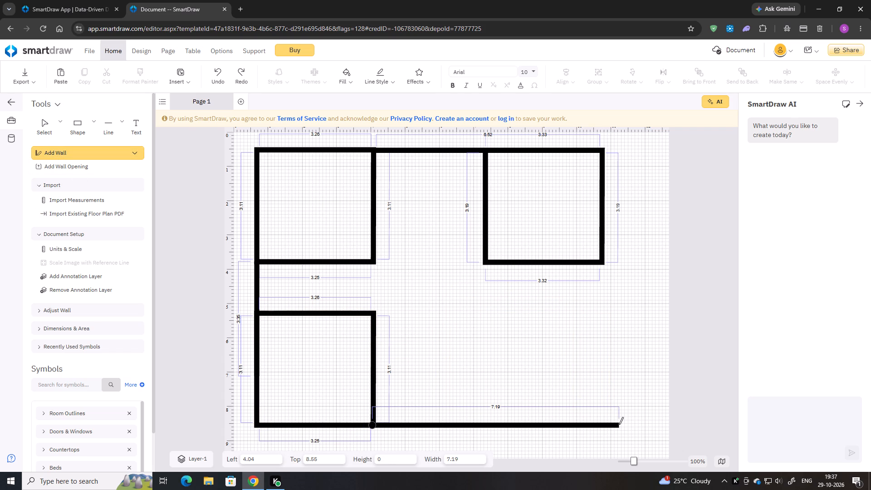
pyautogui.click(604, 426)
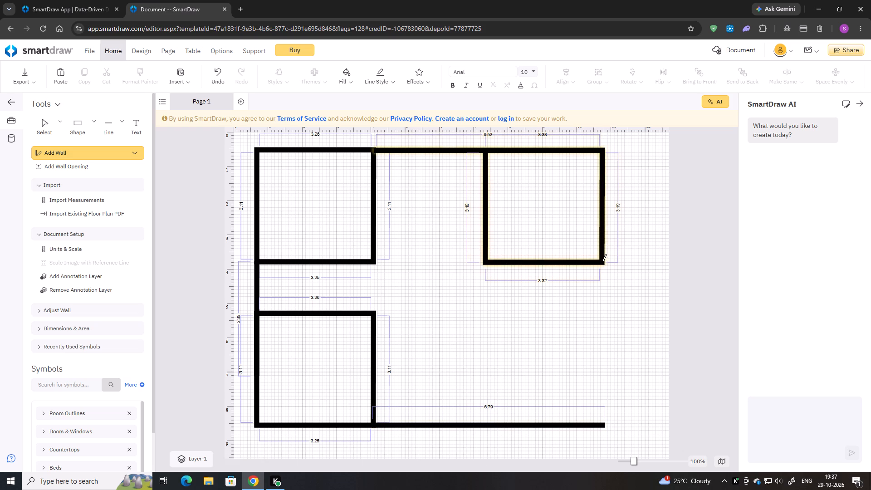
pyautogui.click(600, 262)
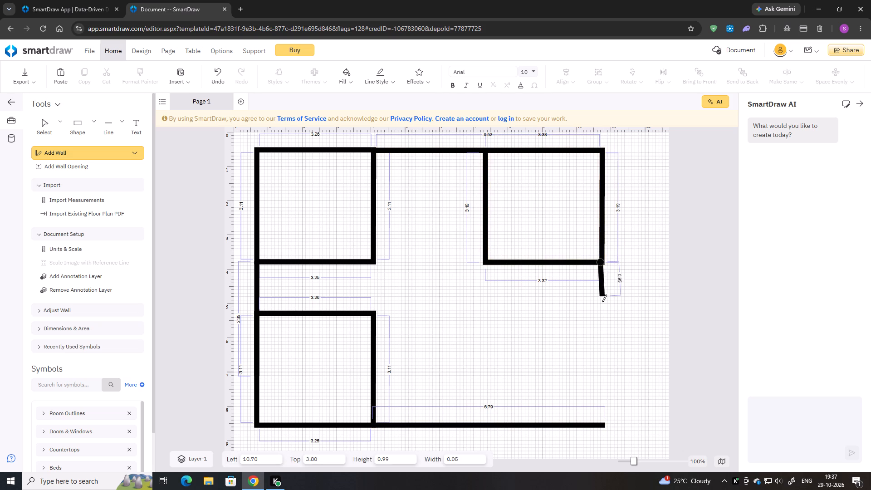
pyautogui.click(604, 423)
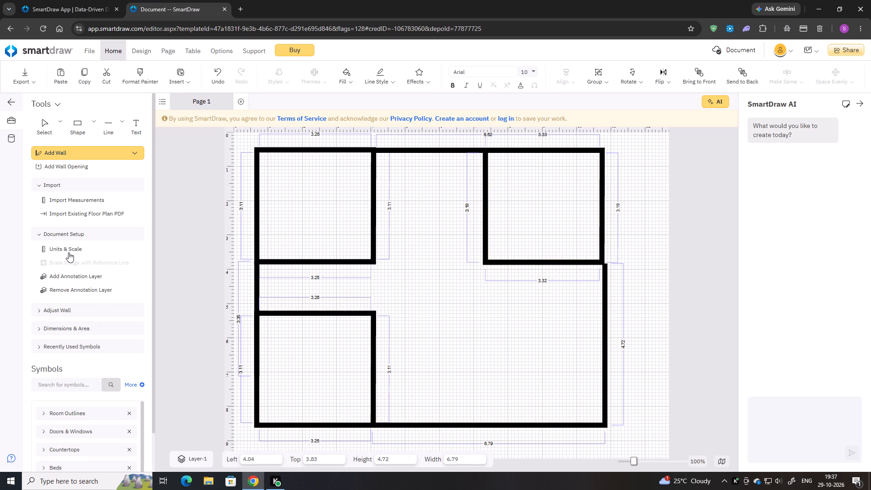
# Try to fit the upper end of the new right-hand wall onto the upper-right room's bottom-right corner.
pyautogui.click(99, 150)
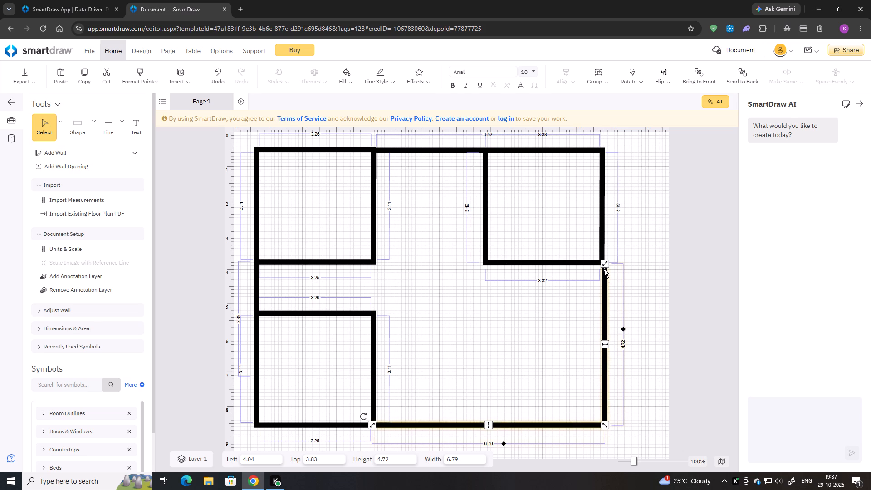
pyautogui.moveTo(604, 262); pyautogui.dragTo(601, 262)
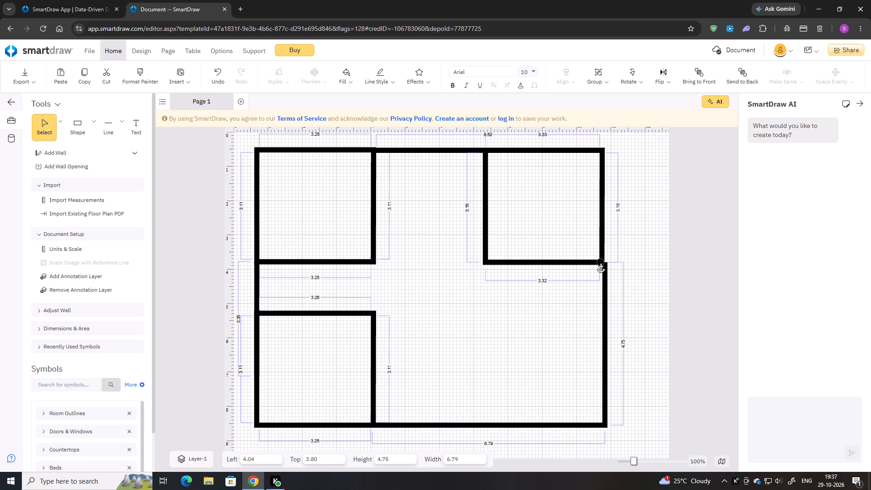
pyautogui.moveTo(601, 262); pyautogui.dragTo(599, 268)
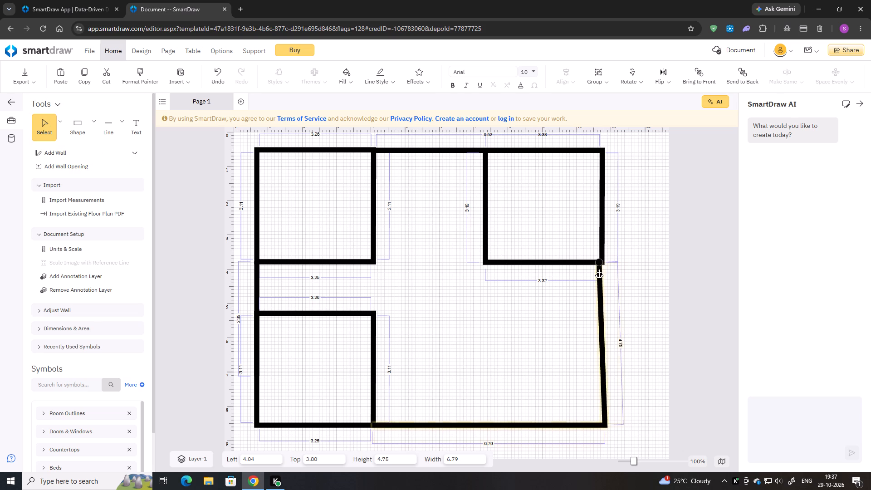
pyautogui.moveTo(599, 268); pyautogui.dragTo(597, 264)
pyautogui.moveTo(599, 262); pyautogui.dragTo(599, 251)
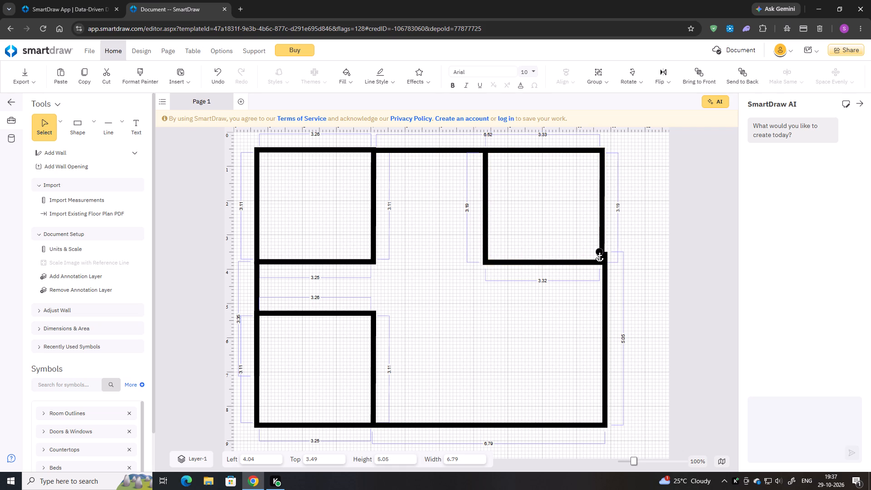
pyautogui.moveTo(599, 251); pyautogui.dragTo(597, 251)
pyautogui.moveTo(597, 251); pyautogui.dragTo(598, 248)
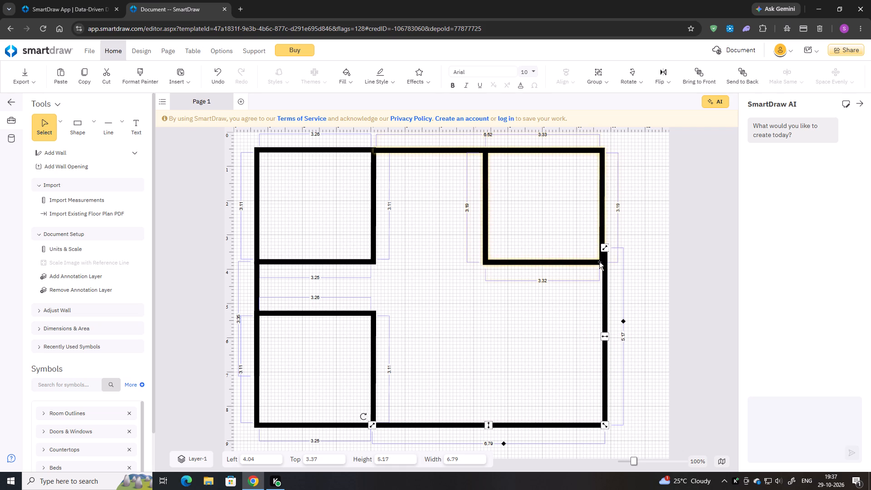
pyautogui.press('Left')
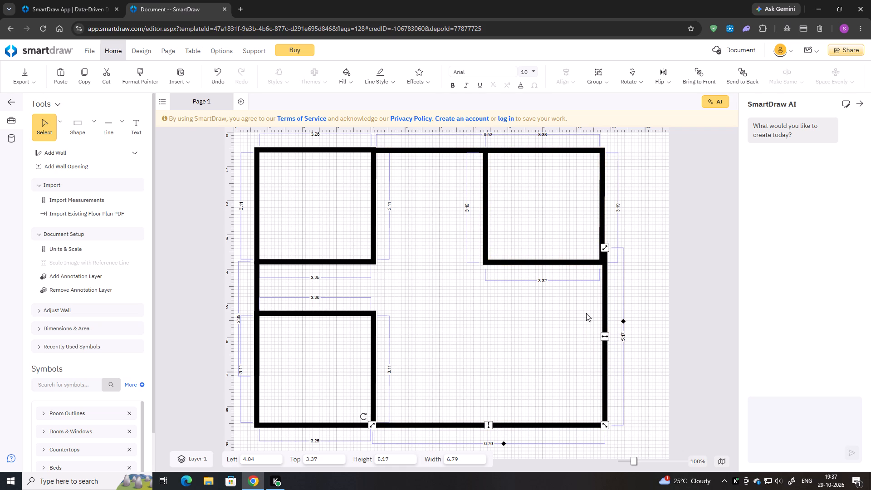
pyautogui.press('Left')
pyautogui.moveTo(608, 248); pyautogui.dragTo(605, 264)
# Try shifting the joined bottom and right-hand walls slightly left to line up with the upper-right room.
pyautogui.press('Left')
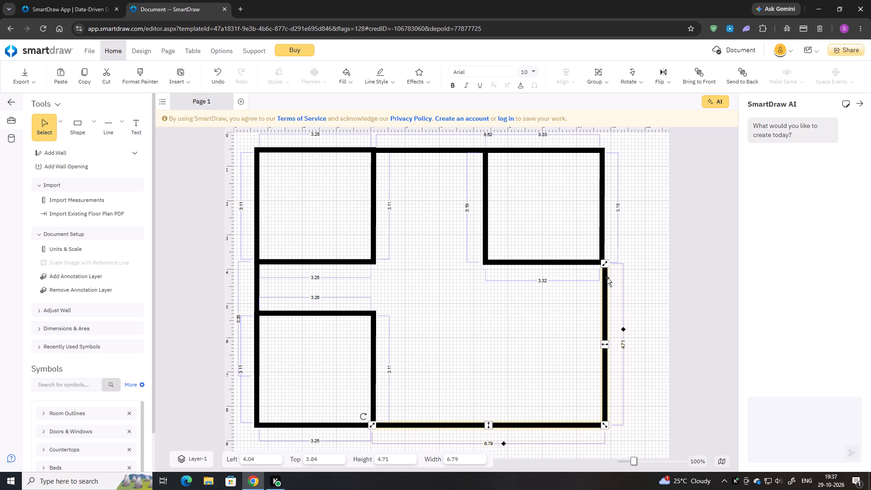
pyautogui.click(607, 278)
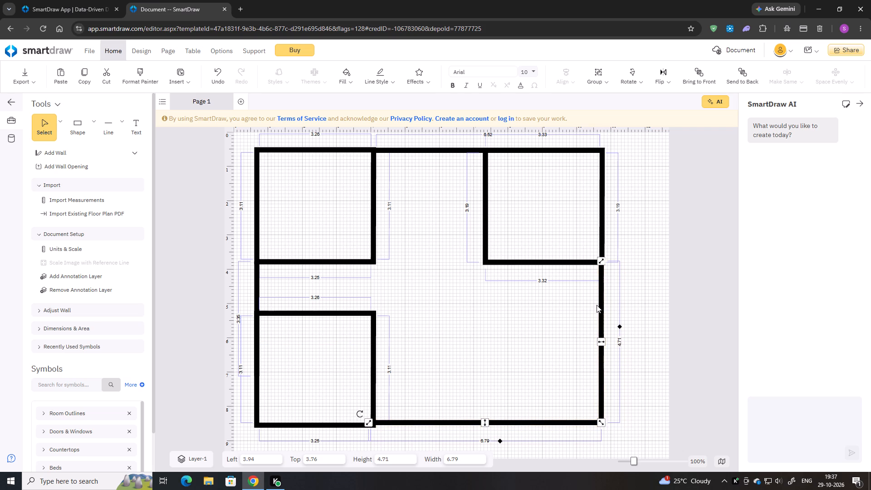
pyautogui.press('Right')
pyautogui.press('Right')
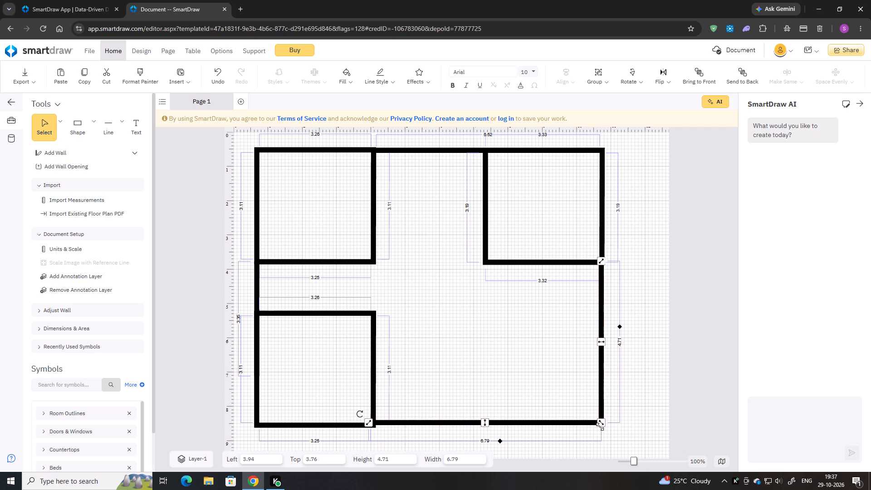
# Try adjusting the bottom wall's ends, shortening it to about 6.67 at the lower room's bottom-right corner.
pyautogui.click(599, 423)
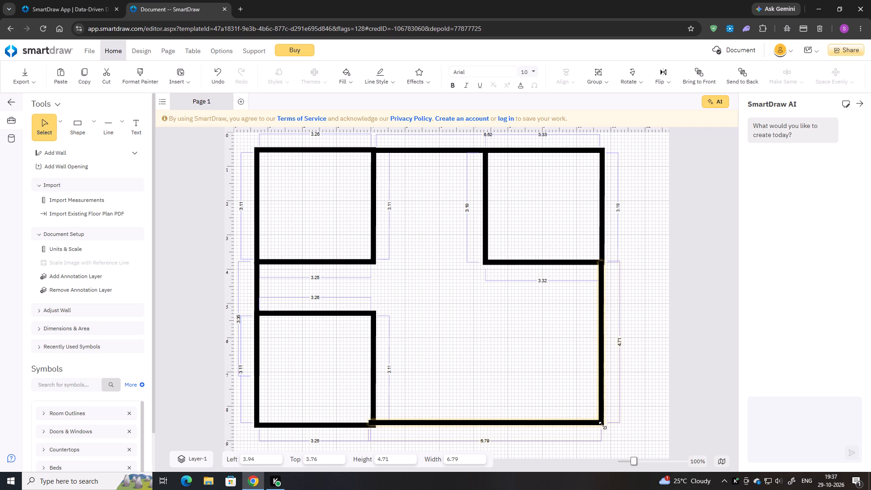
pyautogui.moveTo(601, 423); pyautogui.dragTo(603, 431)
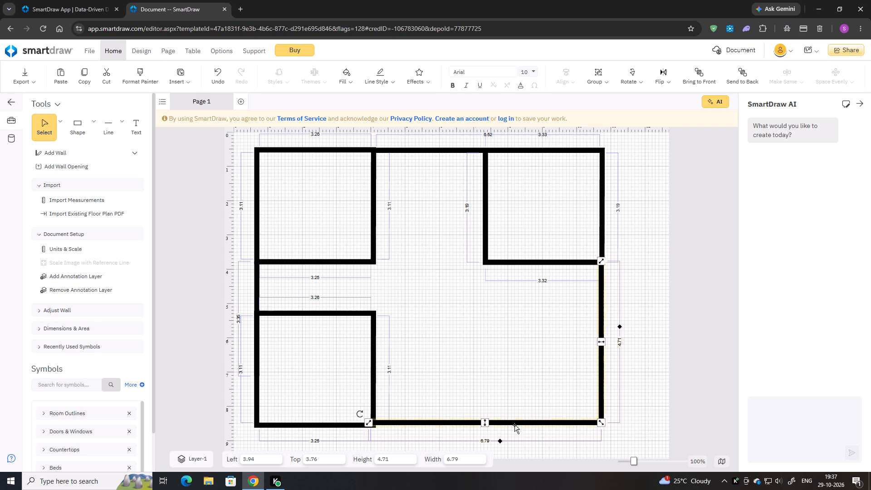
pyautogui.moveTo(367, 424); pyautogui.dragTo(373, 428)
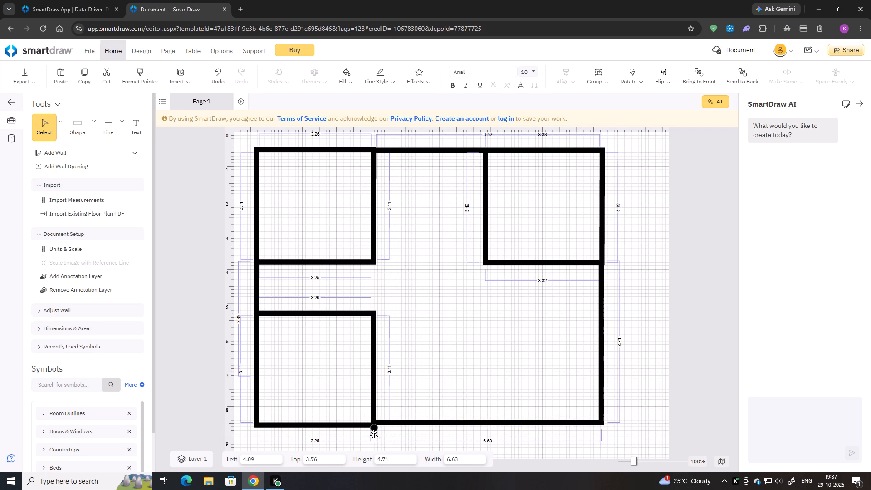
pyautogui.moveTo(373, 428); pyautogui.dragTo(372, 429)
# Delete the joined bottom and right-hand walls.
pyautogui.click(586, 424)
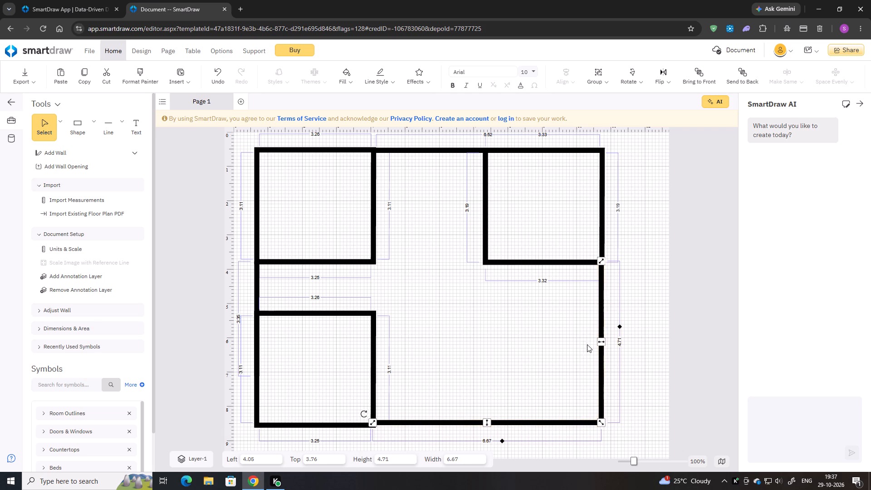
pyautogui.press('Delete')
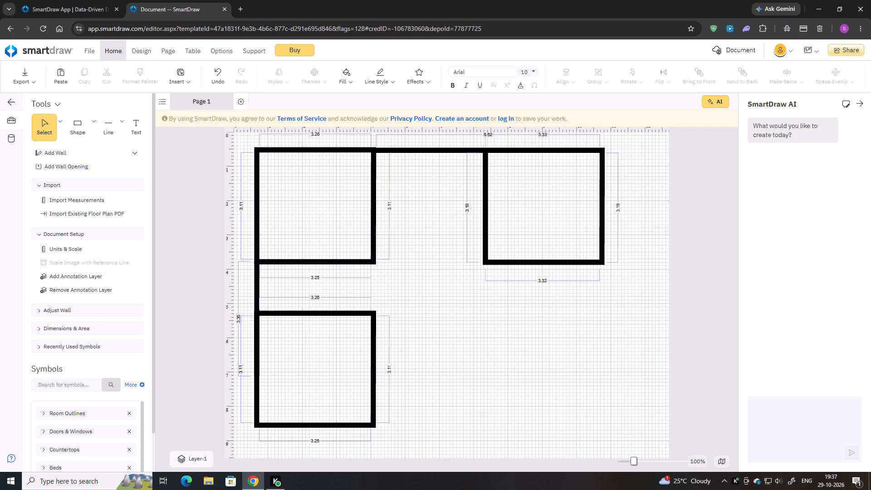
# Draw a bottom wall about 6.71 long from the lower room's bottom-right corner and a vertical wall about 4.80 long joining it to the upper-right room.
pyautogui.click(79, 150)
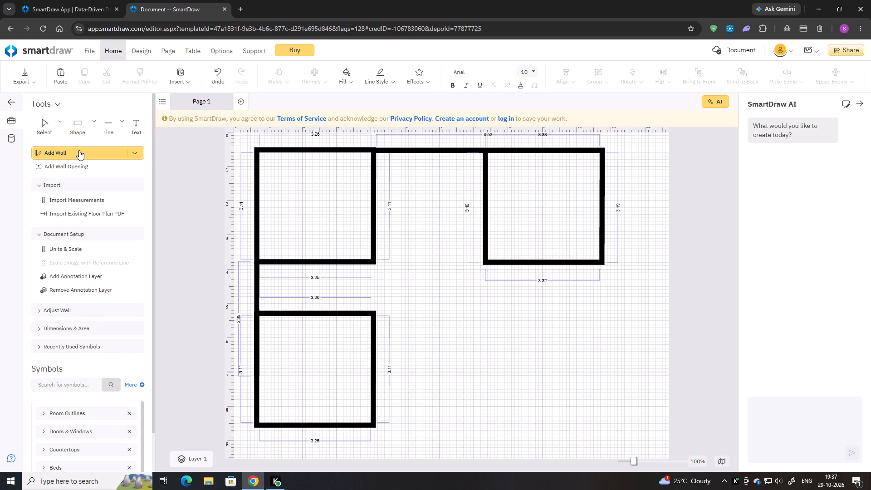
pyautogui.click(372, 426)
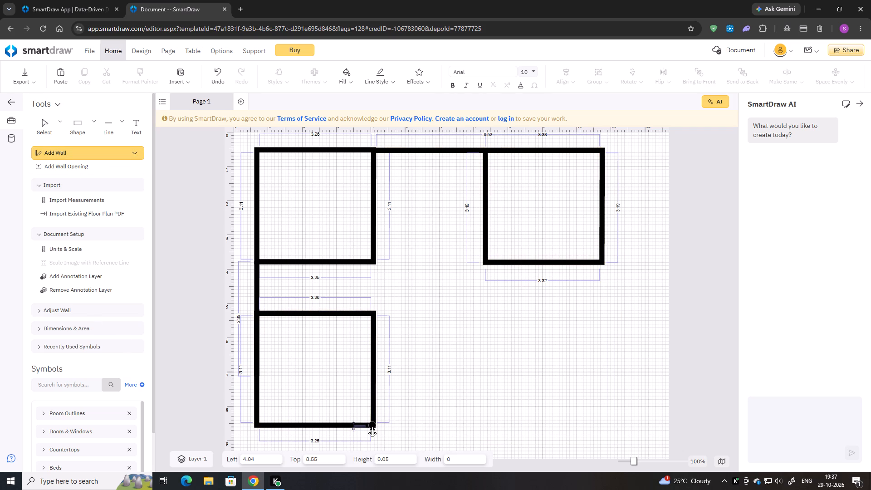
pyautogui.click(602, 431)
pyautogui.click(601, 260)
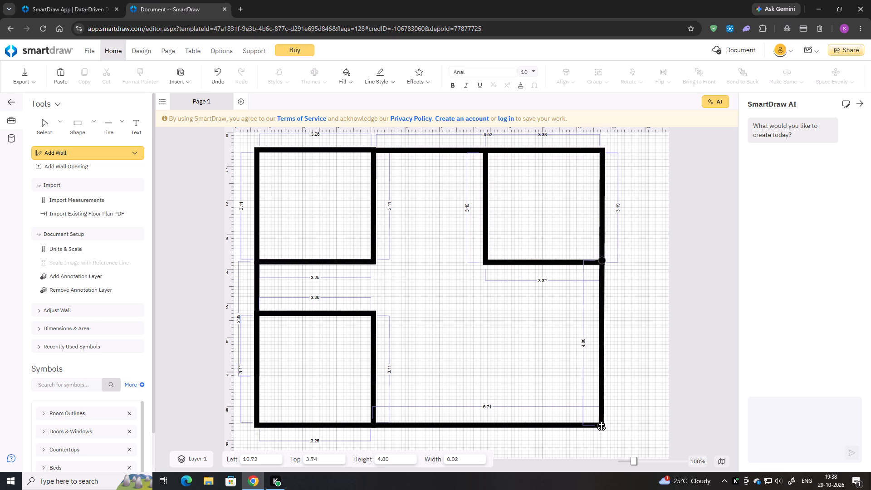
pyautogui.click(601, 420)
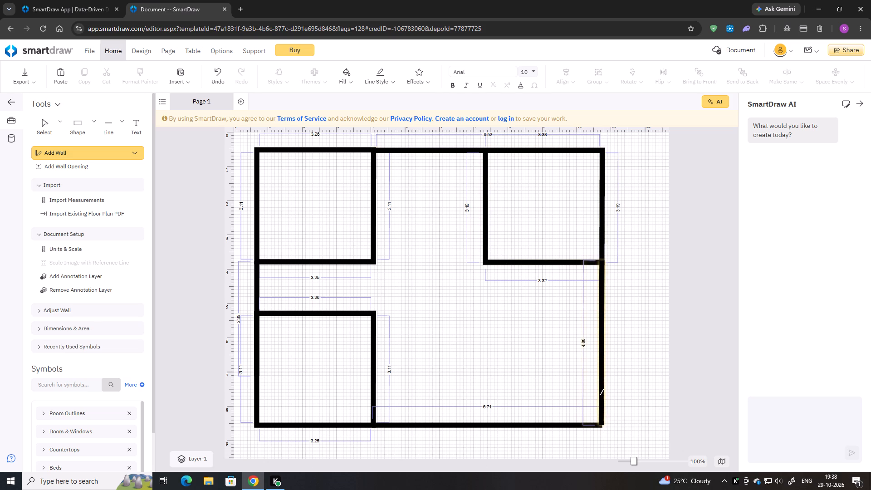
# Extend the lower end of the right-hand outer wall to the bottom corner, making the wall about 4.89 long.
pyautogui.click(64, 157)
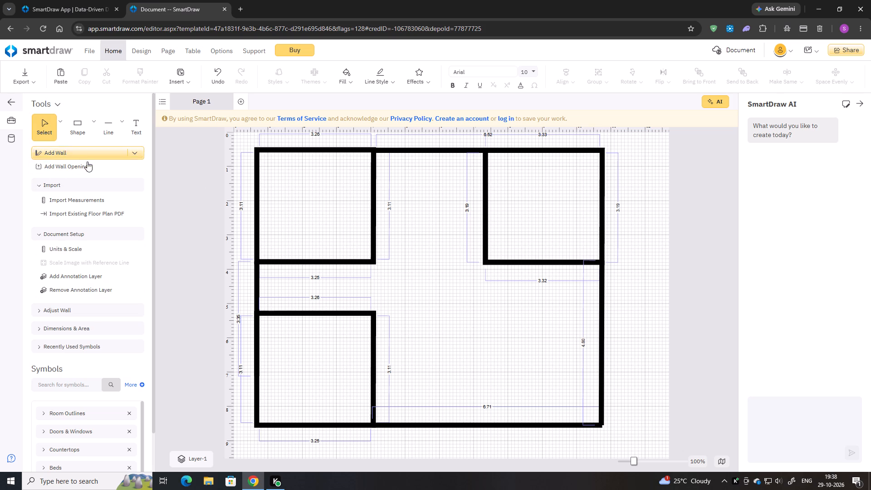
pyautogui.click(602, 422)
pyautogui.click(602, 425)
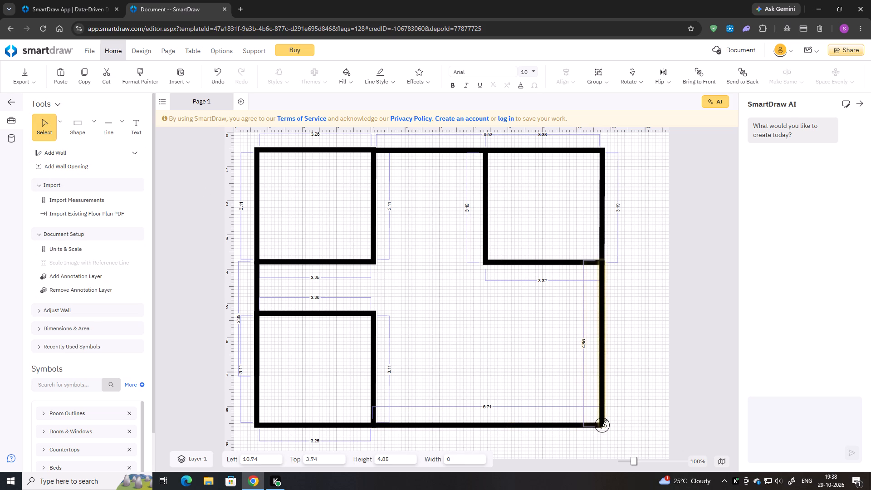
pyautogui.click(640, 363)
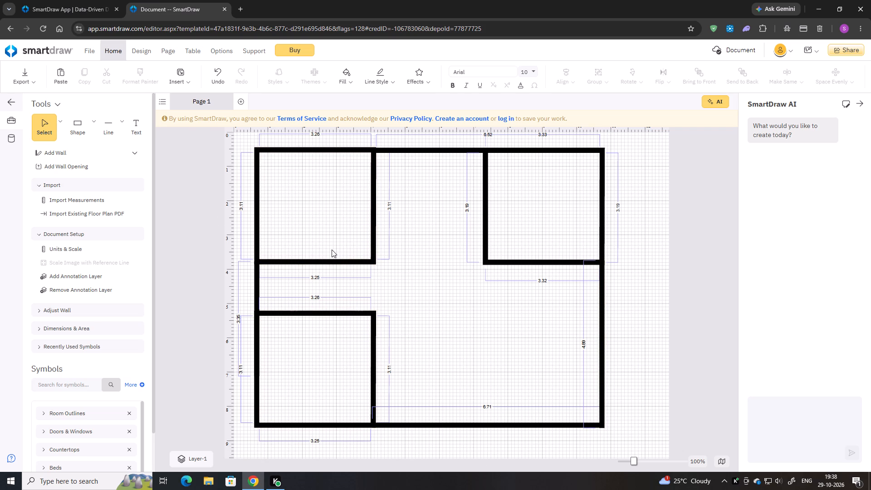
# Paste a copy of the 3.26 by 3.11 room and fit it into the lower-right corner of the outline.
pyautogui.hotkey('ctrl', 'v')
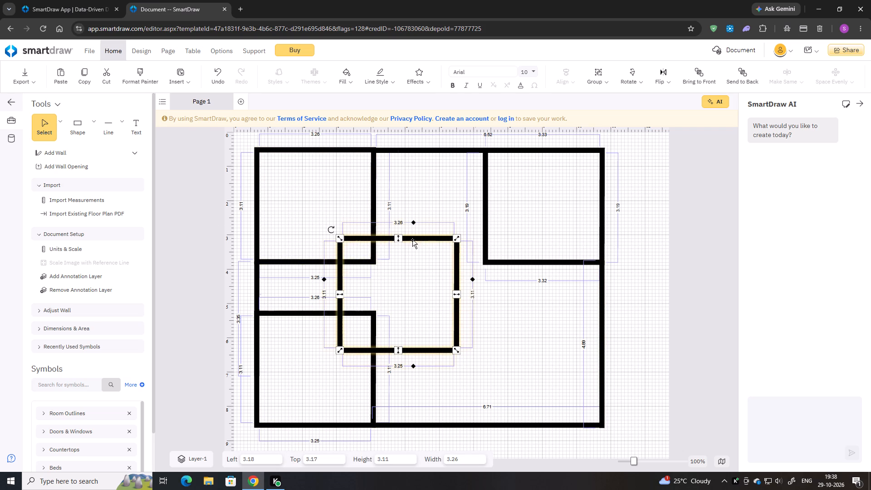
pyautogui.moveTo(412, 240); pyautogui.dragTo(550, 315)
pyautogui.click(527, 323)
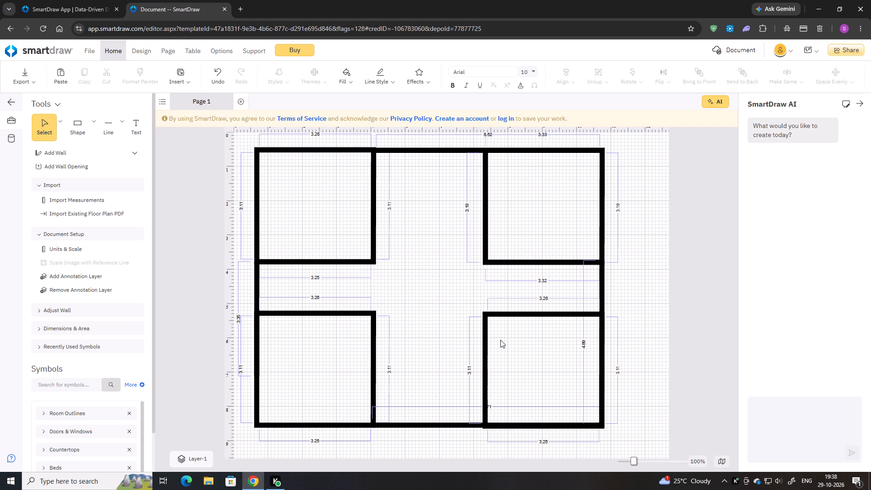
pyautogui.scroll(-2, 426, 357)
pyautogui.click(605, 280)
pyautogui.click(620, 283)
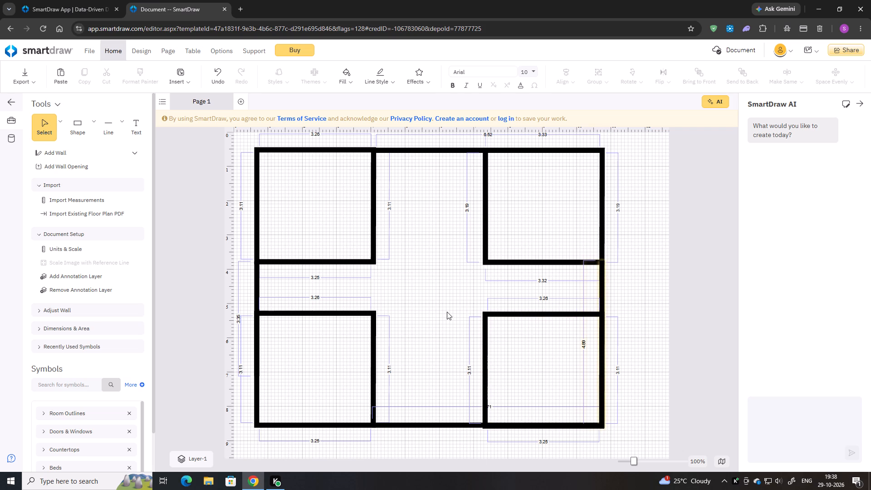
# Insert a Door (28") symbol from Doors & Windows into the right-hand outer wall between the upper-right and lower-right rooms.
pyautogui.scroll(-1, 103, 410)
pyautogui.scroll(1, 103, 412)
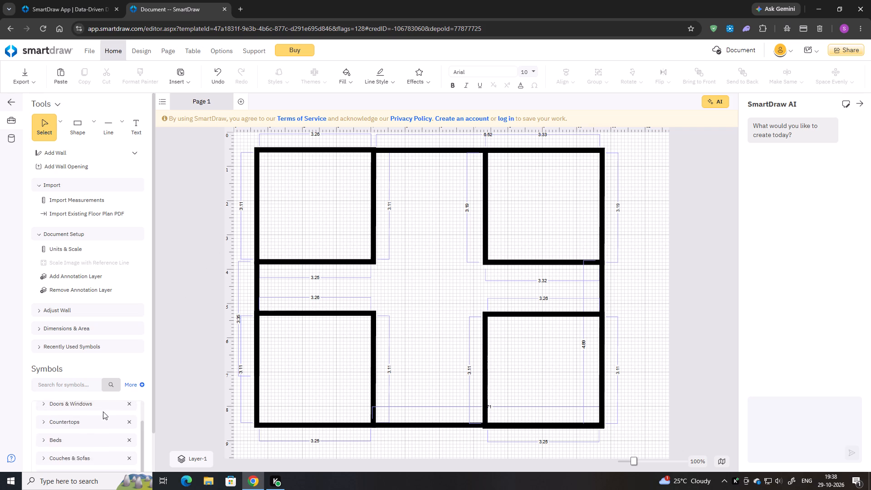
pyautogui.click(61, 432)
pyautogui.scroll(-1, 67, 428)
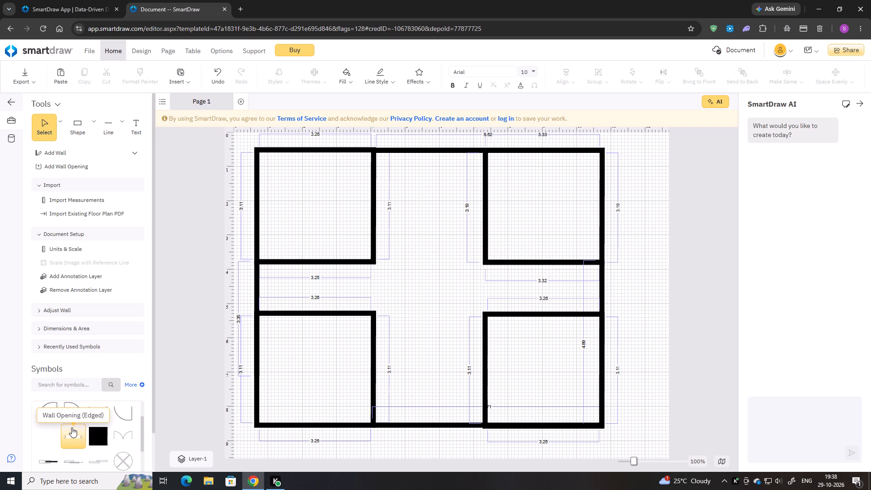
pyautogui.scroll(-1, 53, 418)
pyautogui.scroll(1, 53, 418)
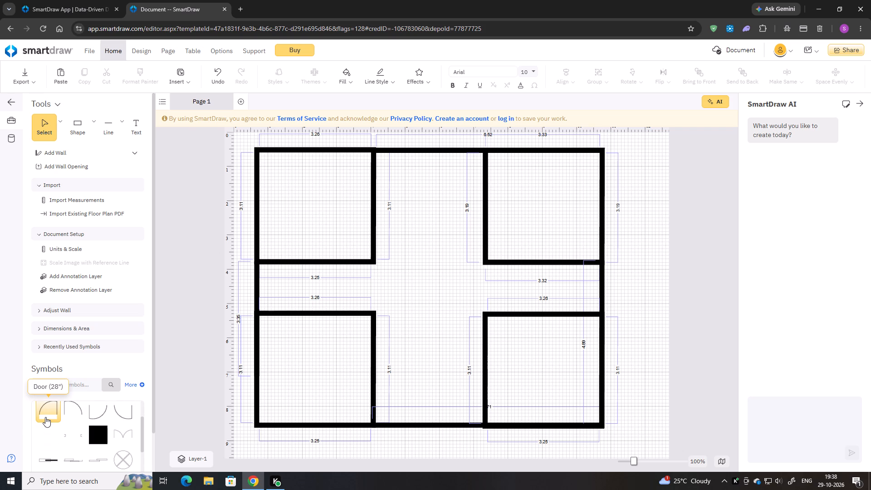
pyautogui.doubleClick(45, 417)
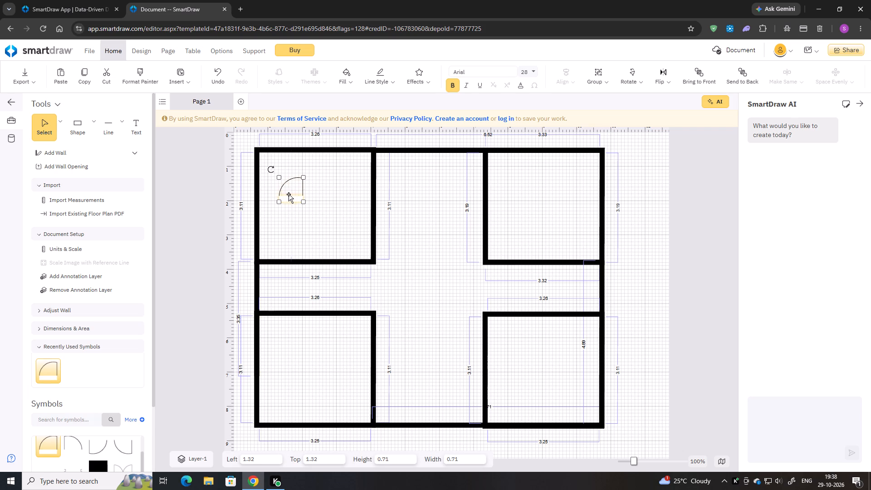
pyautogui.moveTo(289, 194); pyautogui.dragTo(593, 277)
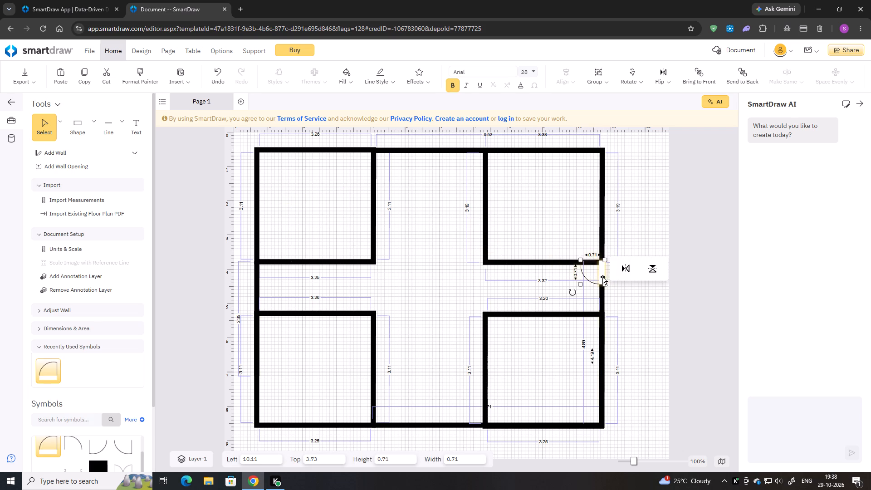
pyautogui.moveTo(602, 277); pyautogui.dragTo(601, 282)
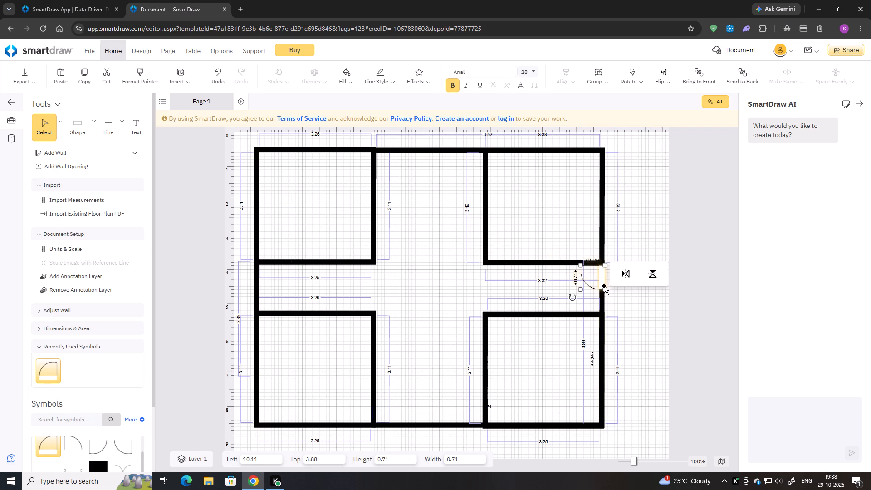
# Enlarge the outer-wall door to about 1.20 by 1.20 and shift it to about 3.90 from the top, between the two rooms.
pyautogui.moveTo(604, 289); pyautogui.dragTo(615, 306)
pyautogui.moveTo(600, 286); pyautogui.dragTo(601, 293)
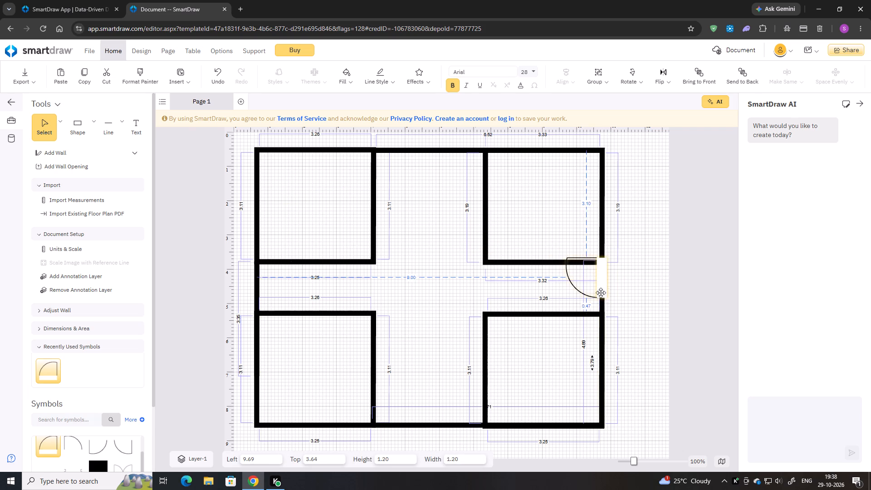
pyautogui.moveTo(601, 293); pyautogui.dragTo(600, 296)
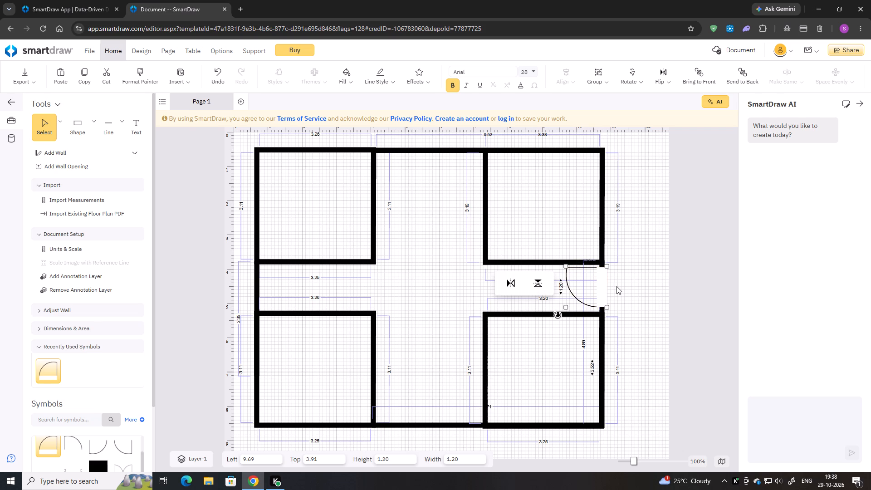
pyautogui.press('Up')
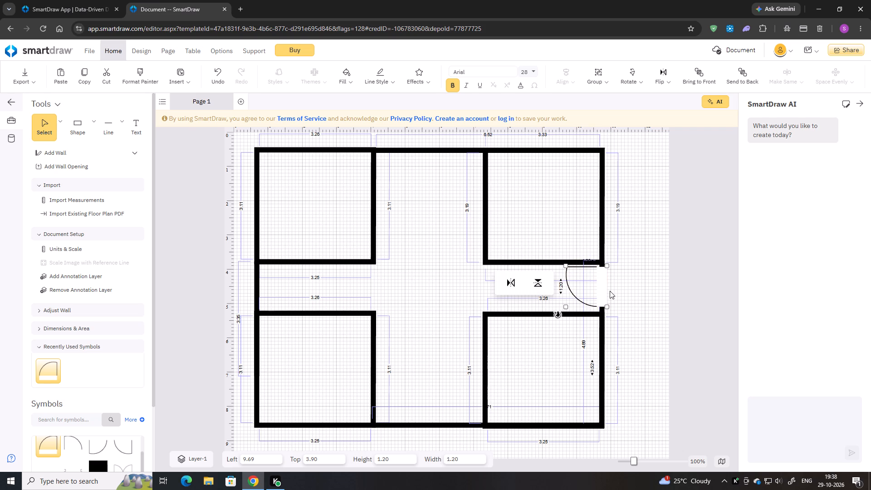
pyautogui.click(628, 286)
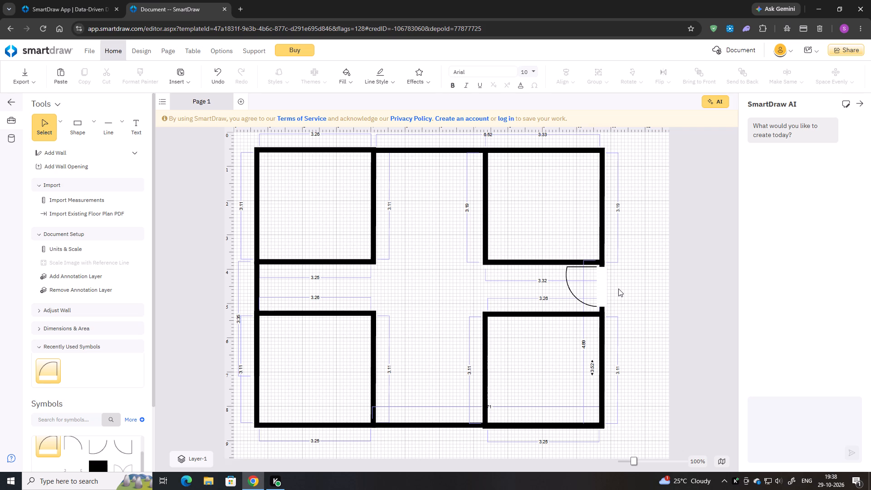
# Insert another Door (28") symbol at the upper end of the lower-right room's left wall.
pyautogui.scroll(-1, 337, 306)
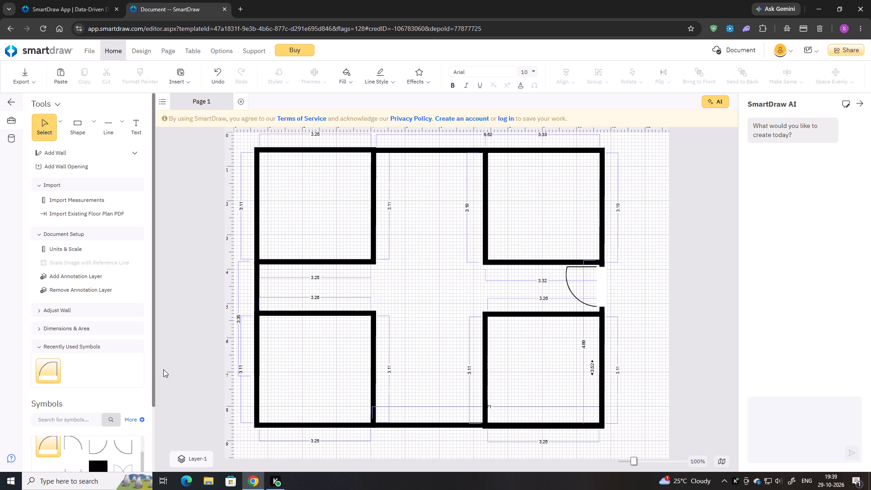
pyautogui.scroll(-4, 99, 391)
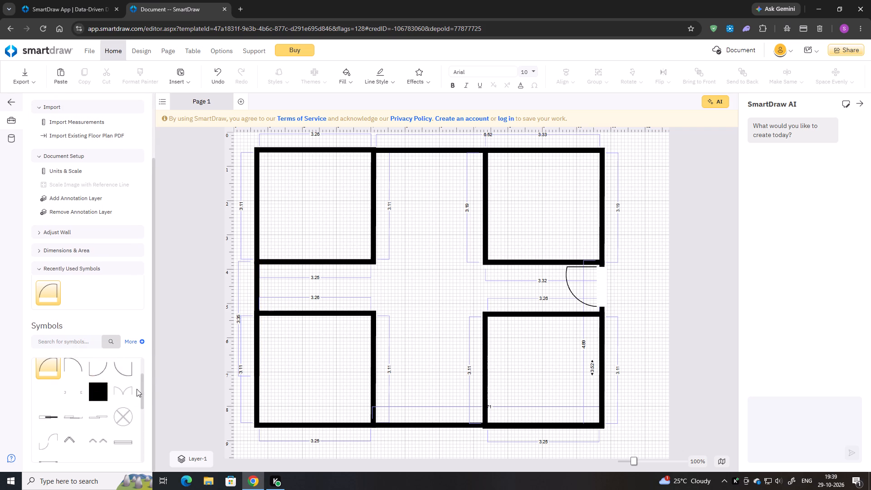
pyautogui.scroll(4, 117, 390)
pyautogui.click(73, 390)
pyautogui.scroll(-2, 75, 387)
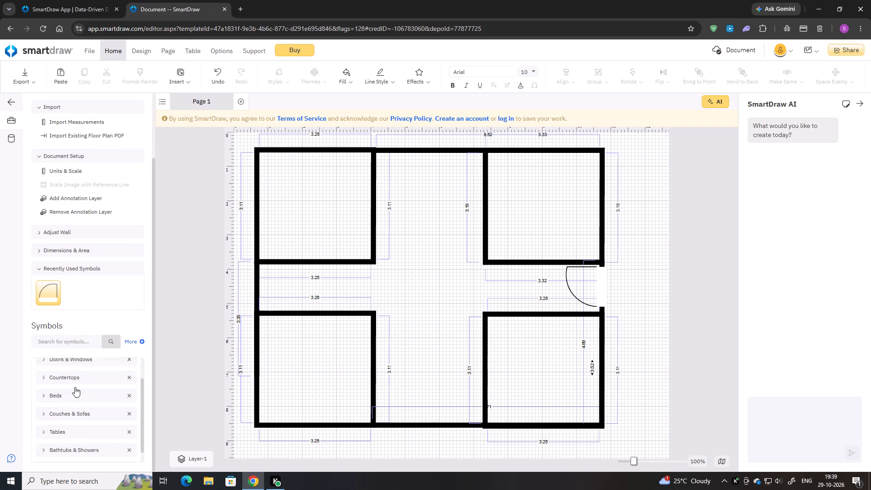
pyautogui.scroll(1, 73, 386)
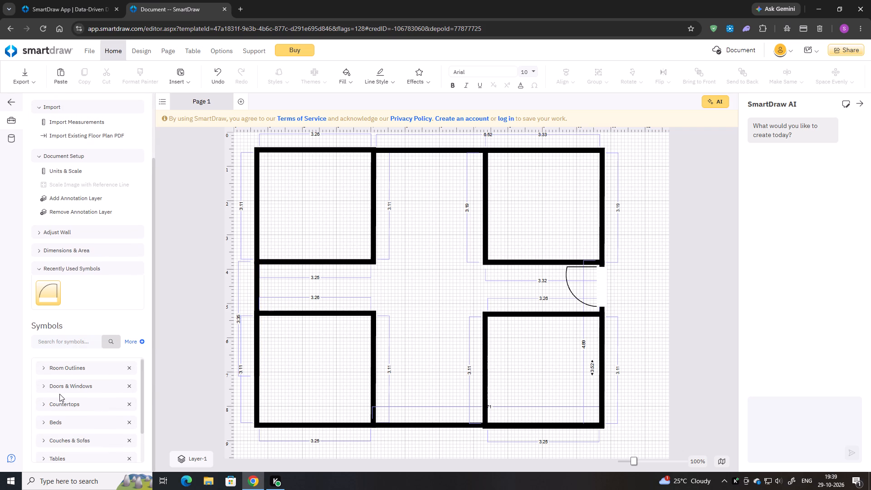
pyautogui.click(59, 393)
pyautogui.click(61, 387)
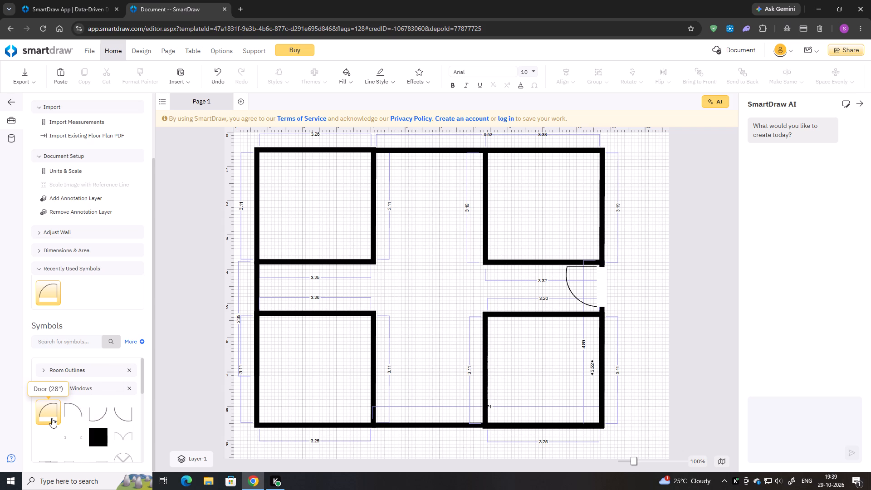
pyautogui.moveTo(52, 418); pyautogui.dragTo(481, 322)
pyautogui.moveTo(496, 318); pyautogui.dragTo(486, 334)
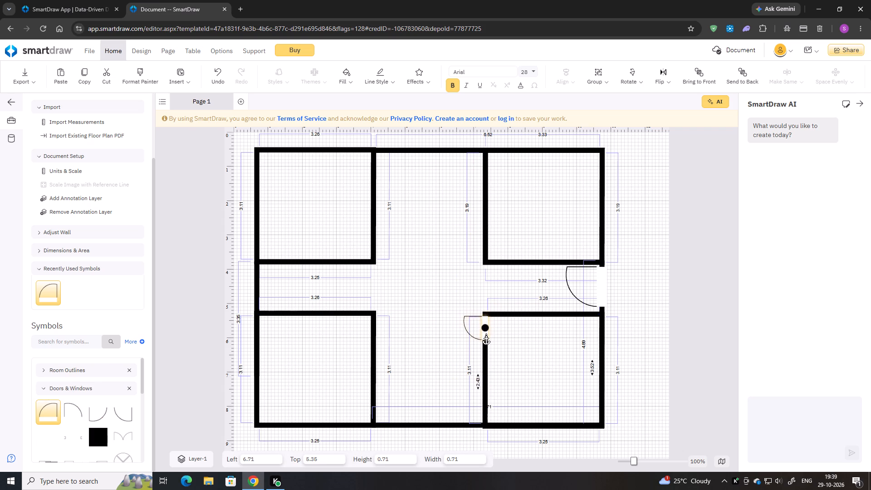
pyautogui.moveTo(486, 334); pyautogui.dragTo(485, 334)
# Flip the lower-right room's door to open into the room with its hinge uppermost, and nudge it up to about 5.39 from the top.
pyautogui.click(529, 323)
pyautogui.click(507, 324)
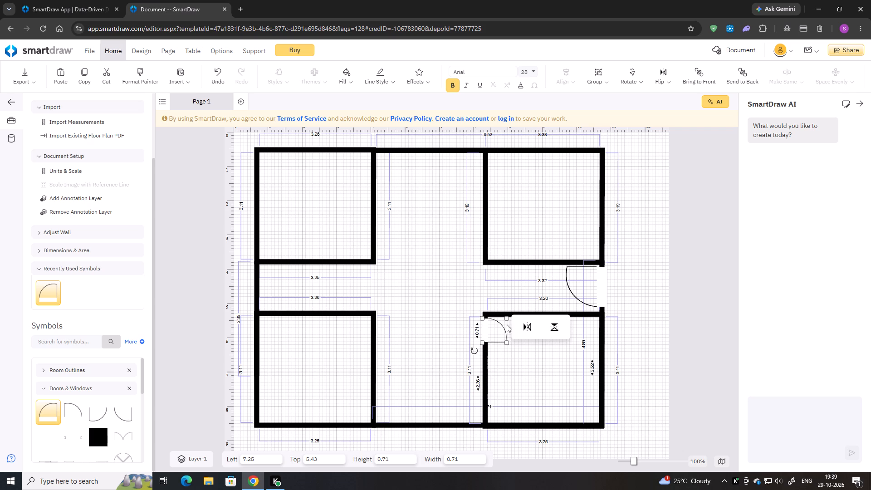
pyautogui.click(545, 326)
pyautogui.press('Up')
pyautogui.press('Up')
pyautogui.press('Up')
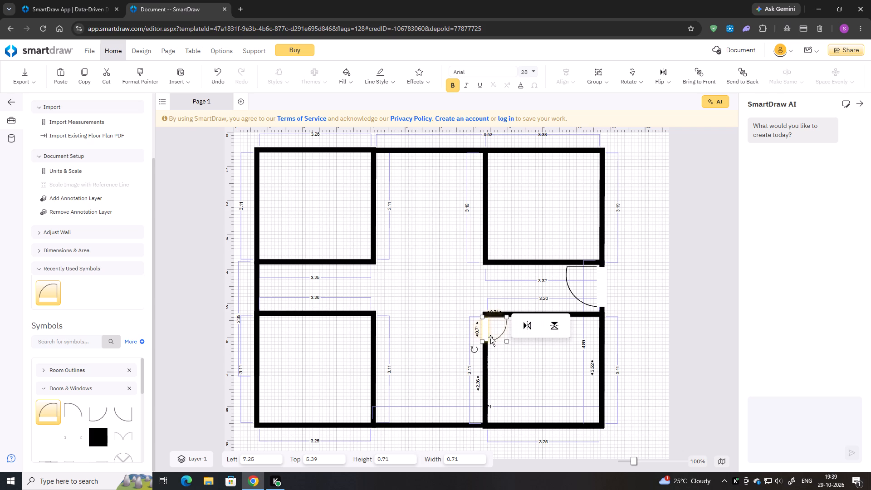
# Copy the door to the upper end of the lower-left room's right wall, flipped to open inward and about 5.37 from the top.
pyautogui.hotkey('ctrl', 'c')
pyautogui.hotkey('ctrl', 'v')
pyautogui.moveTo(305, 214); pyautogui.dragTo(317, 227)
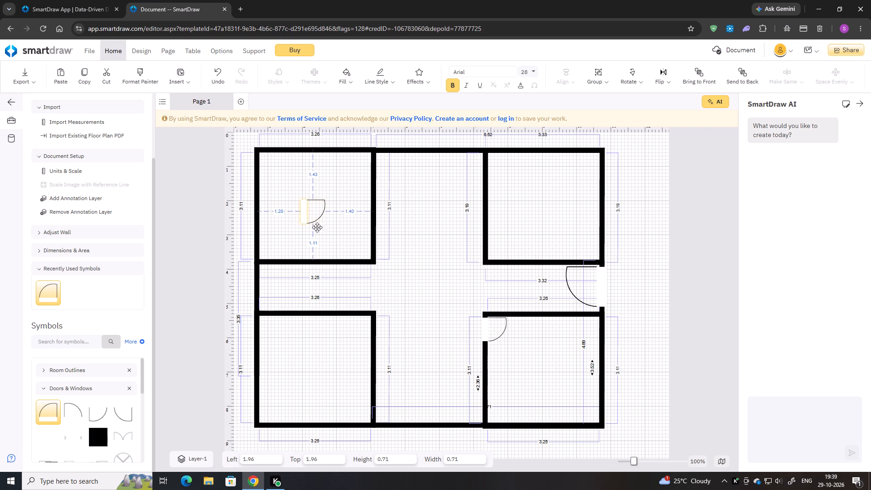
pyautogui.moveTo(317, 227); pyautogui.dragTo(370, 332)
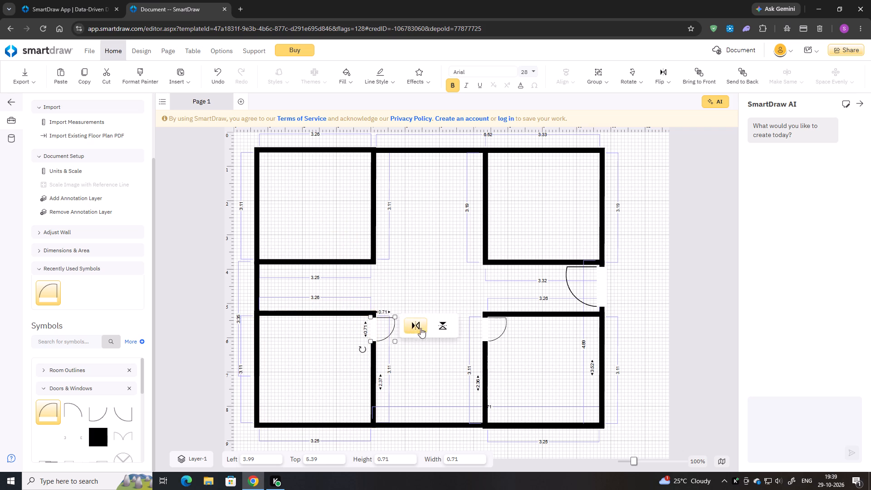
pyautogui.click(448, 325)
pyautogui.click(409, 321)
pyautogui.click(426, 320)
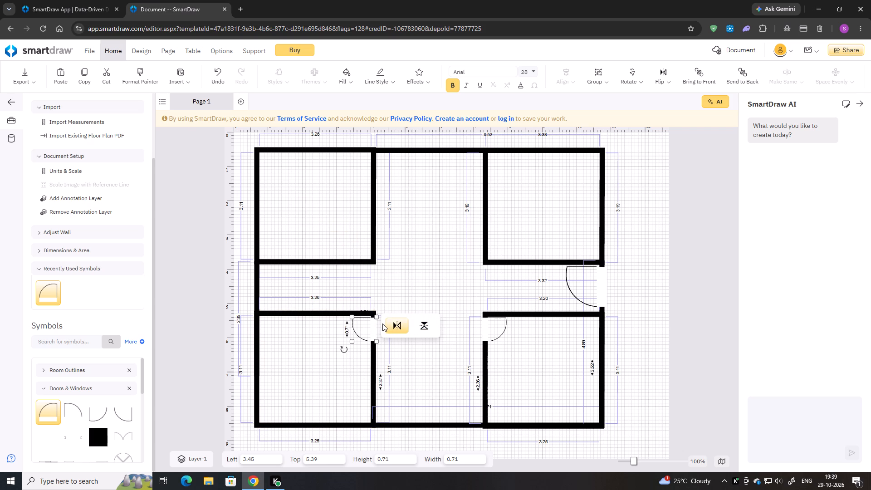
pyautogui.press('Up')
pyautogui.press('Up')
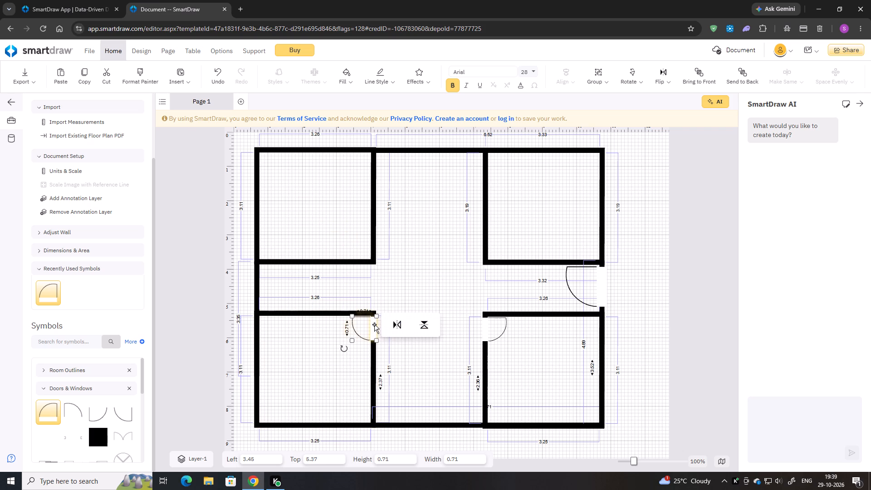
# Paste another door at the lower end of the upper-left room's right wall, flipped both ways to open inward with its hinge lowermost.
pyautogui.hotkey('ctrl', 'v')
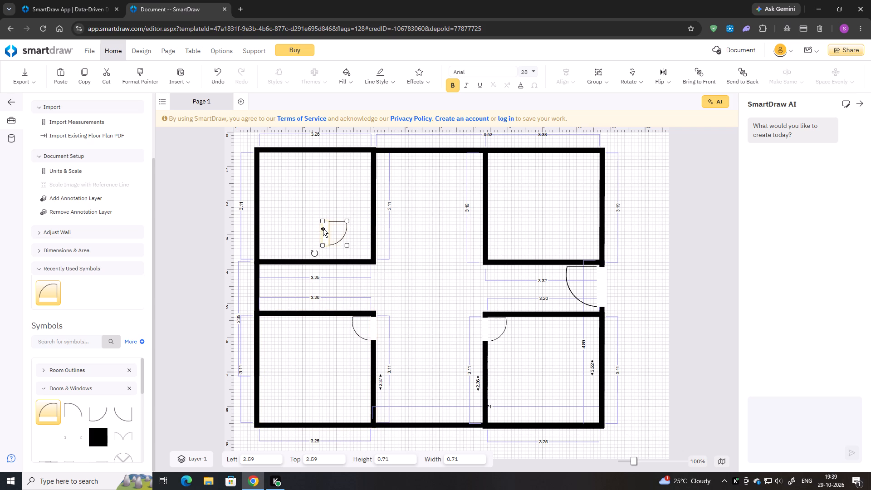
pyautogui.moveTo(324, 230); pyautogui.dragTo(370, 242)
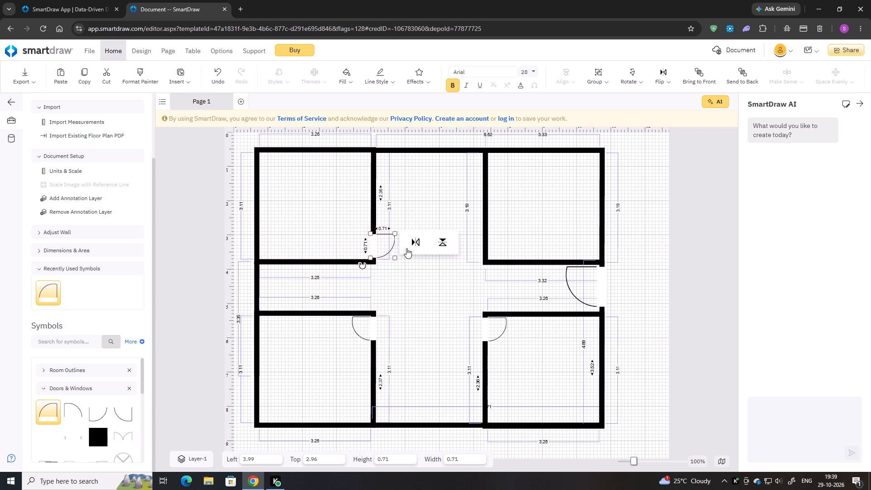
pyautogui.click(418, 240)
pyautogui.click(419, 241)
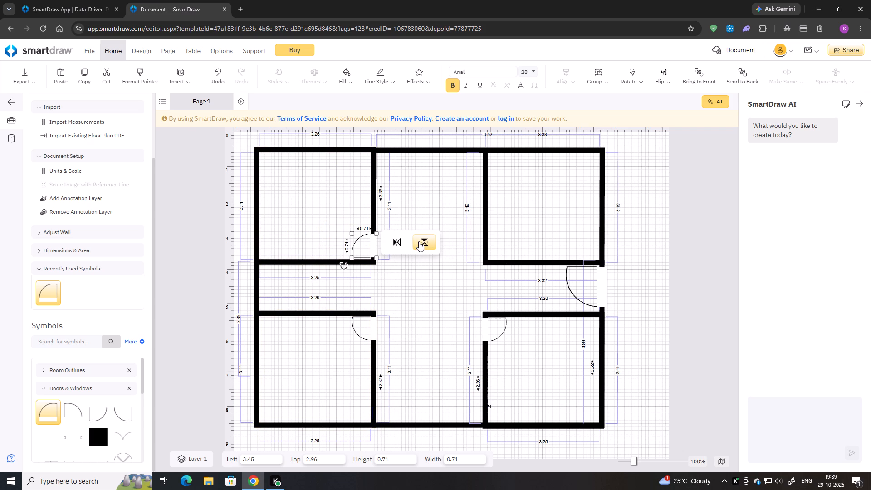
pyautogui.press('Down')
pyautogui.press('Down')
pyautogui.click(405, 268)
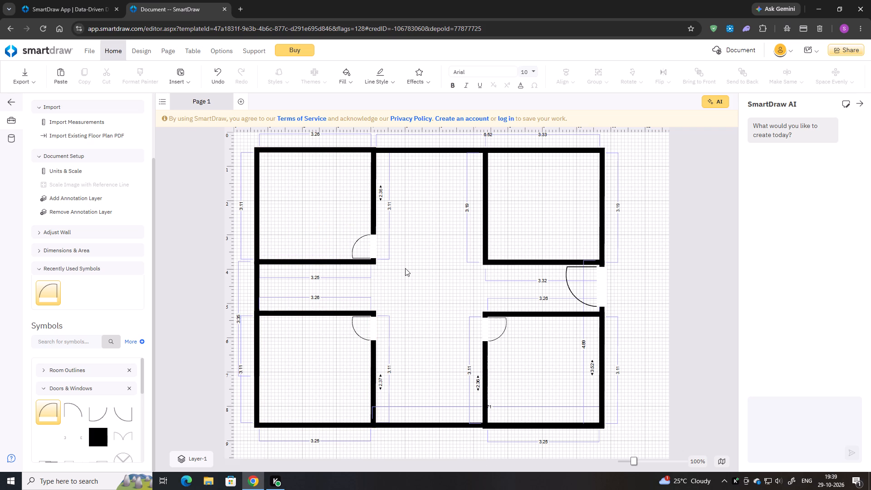
# Paste another door at the lower end of the upper-right room's left wall, flipped to hinge lowermost and about 3.00 from the top.
pyautogui.hotkey('ctrl', 'v')
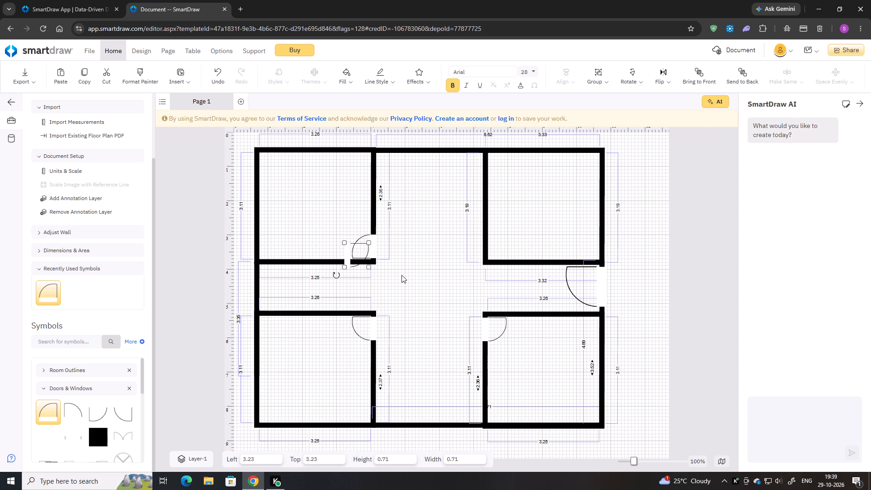
pyautogui.moveTo(346, 255); pyautogui.dragTo(470, 244)
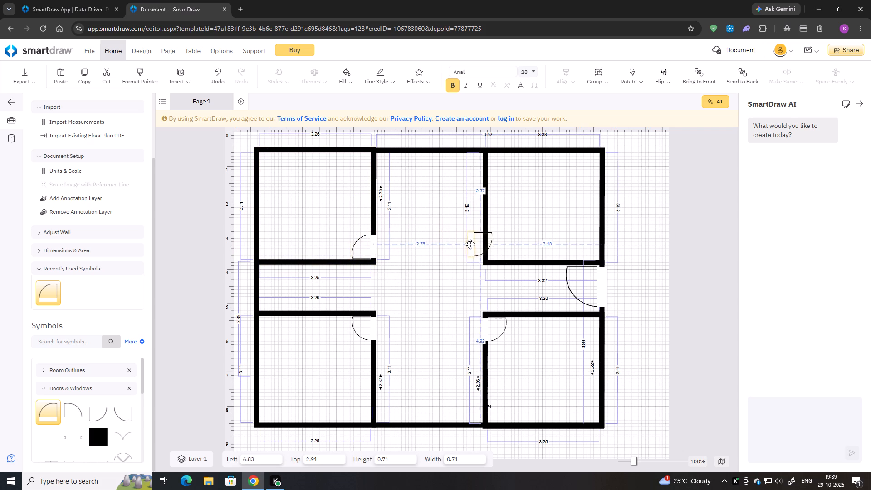
pyautogui.moveTo(470, 244); pyautogui.dragTo(481, 245)
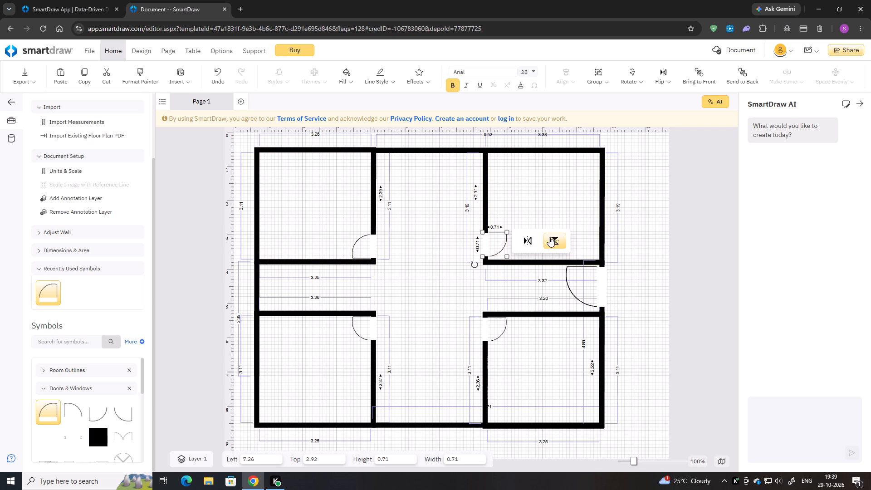
pyautogui.click(549, 237)
pyautogui.press('Down')
pyautogui.press('Down')
pyautogui.press('Down')
pyautogui.press('Down')
pyautogui.press('Down')
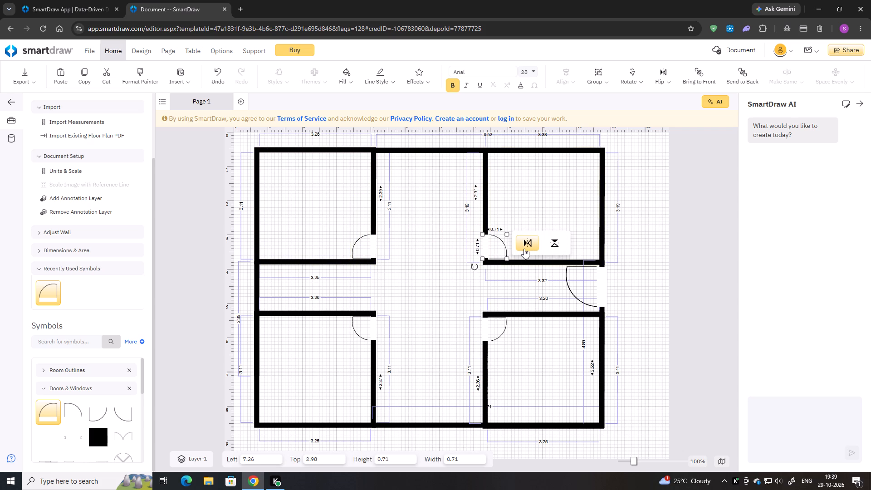
pyautogui.press('Down')
pyautogui.press('Down')
pyautogui.press('Up')
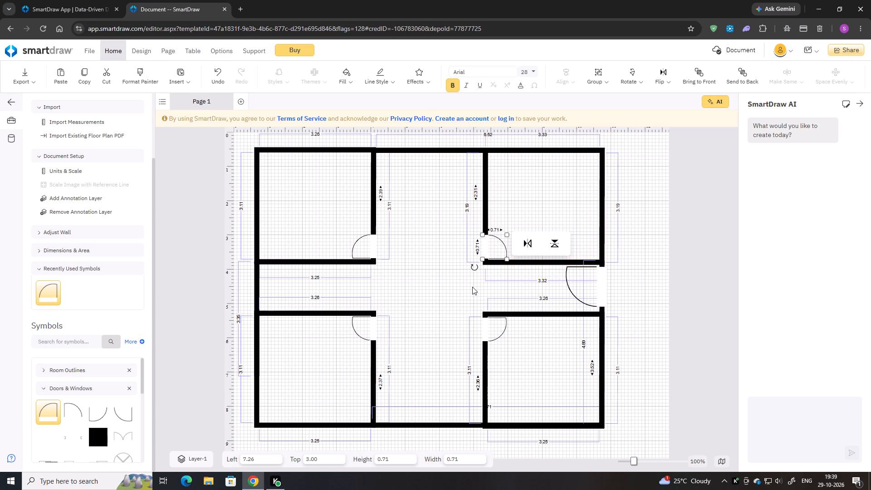
pyautogui.click(472, 287)
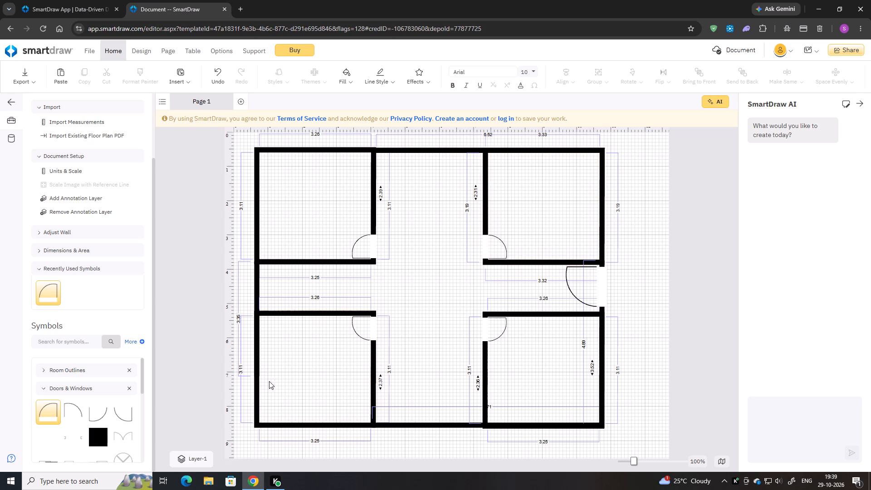
# Browse the Doors & Windows symbols and the furniture categories that follow them in the symbol library.
pyautogui.scroll(-1, 440, 337)
pyautogui.scroll(-3, 424, 437)
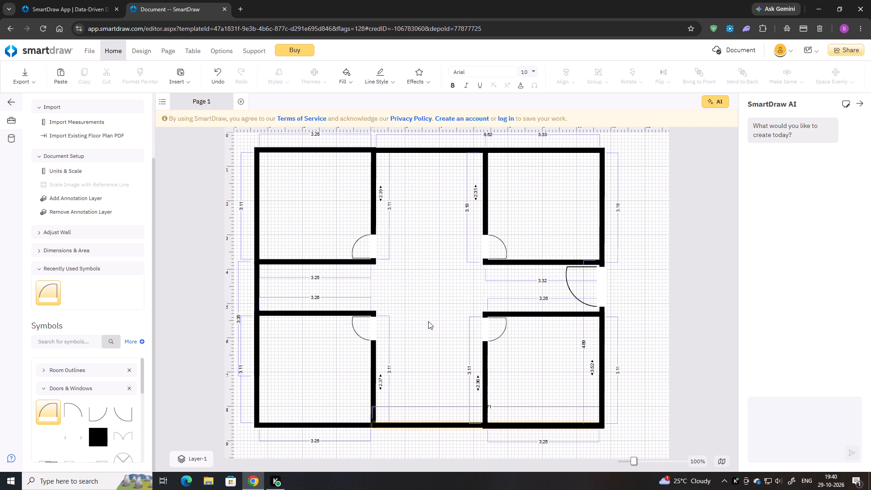
pyautogui.scroll(-1, 405, 412)
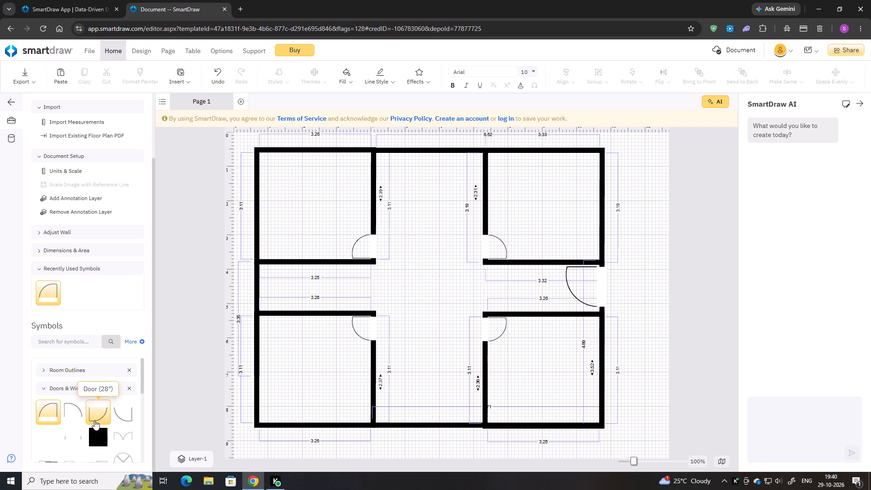
pyautogui.scroll(-1, 94, 420)
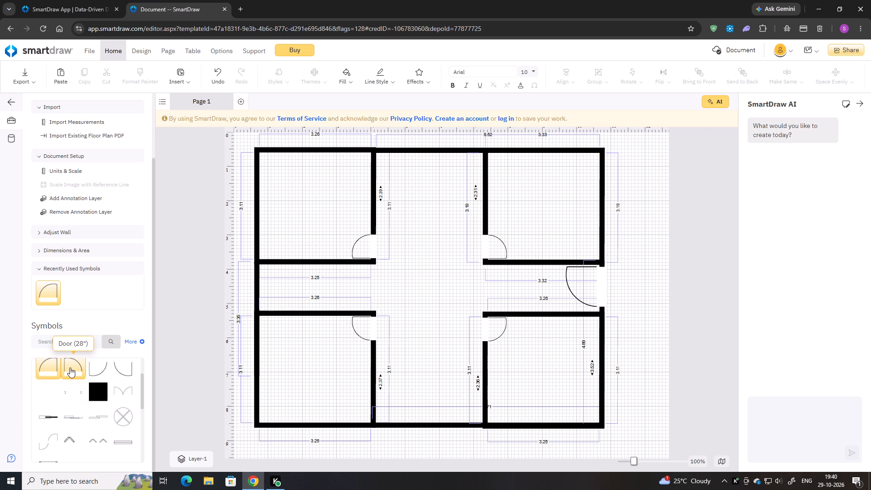
pyautogui.scroll(2, 70, 367)
pyautogui.scroll(-4, 74, 416)
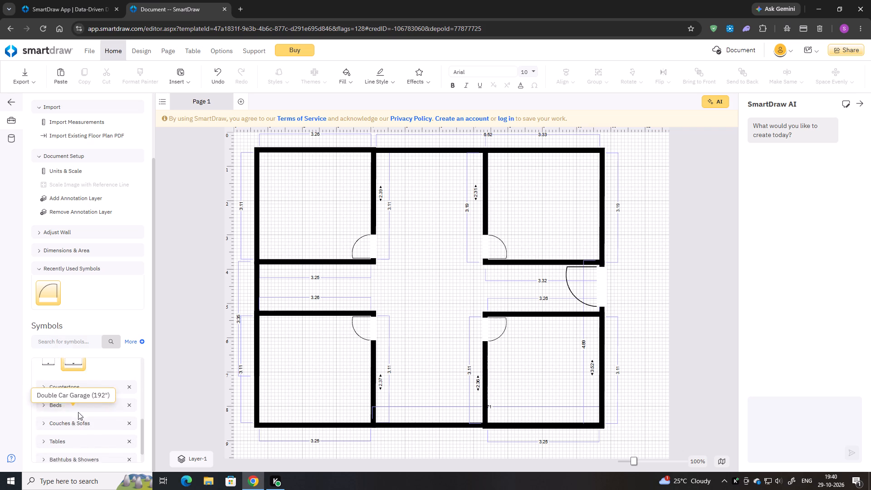
pyautogui.scroll(4, 63, 377)
# Insert a Queen Bed symbol from the Beds category and place it in the upper-left room.
pyautogui.click(63, 385)
pyautogui.scroll(-2, 64, 388)
pyautogui.scroll(1, 64, 390)
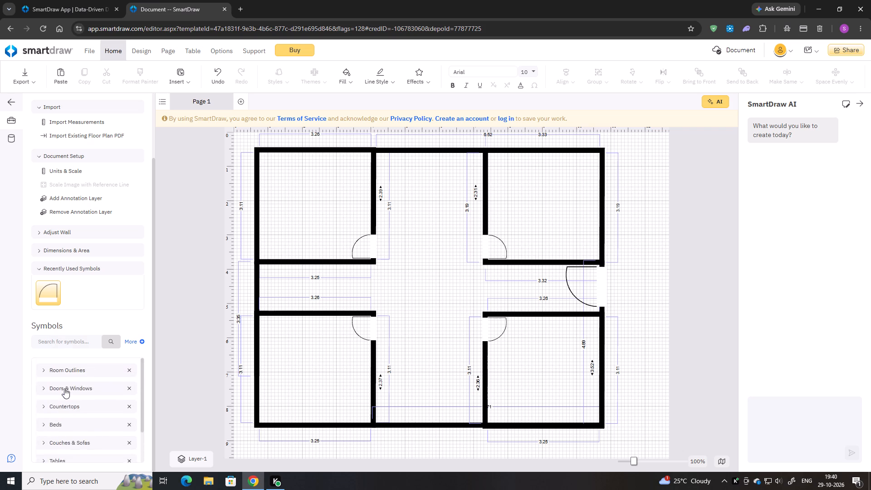
pyautogui.scroll(-2, 64, 388)
pyautogui.click(57, 383)
pyautogui.scroll(-1, 78, 386)
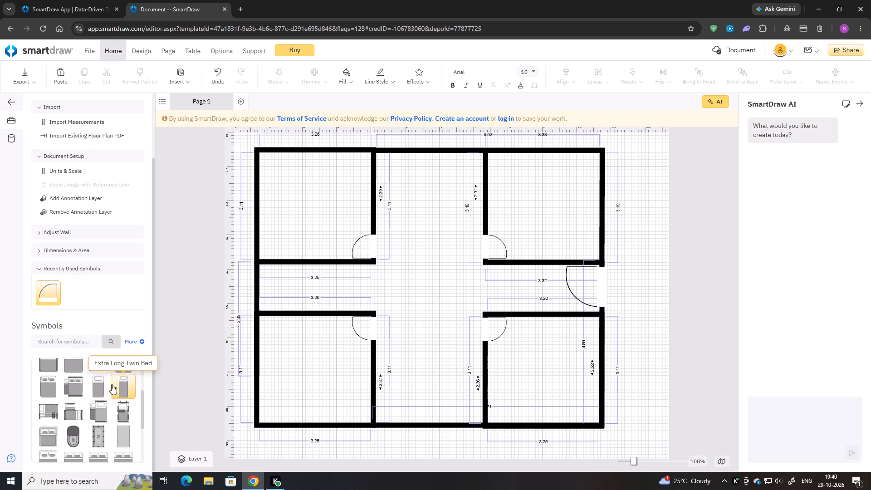
pyautogui.scroll(1, 108, 373)
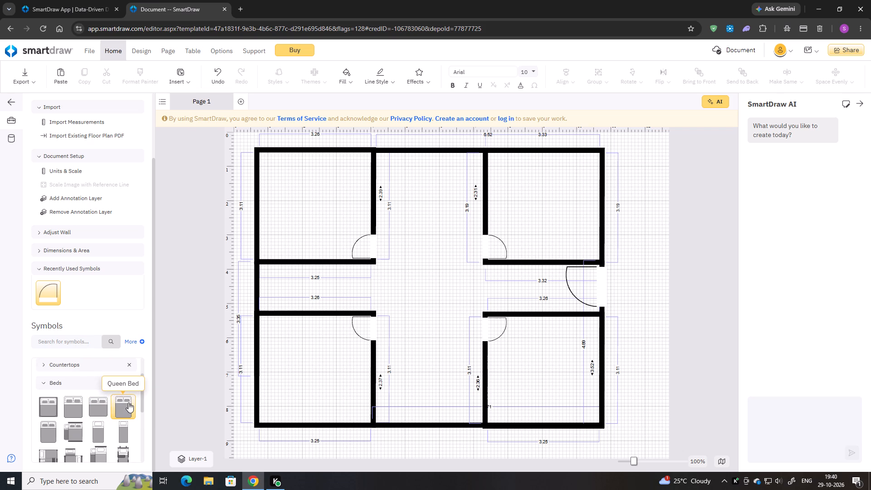
pyautogui.doubleClick(128, 402)
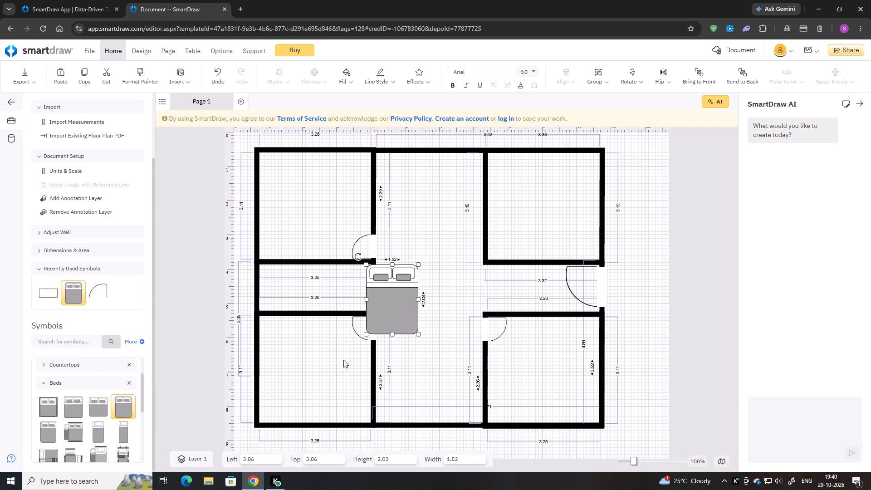
pyautogui.moveTo(377, 310); pyautogui.dragTo(292, 208)
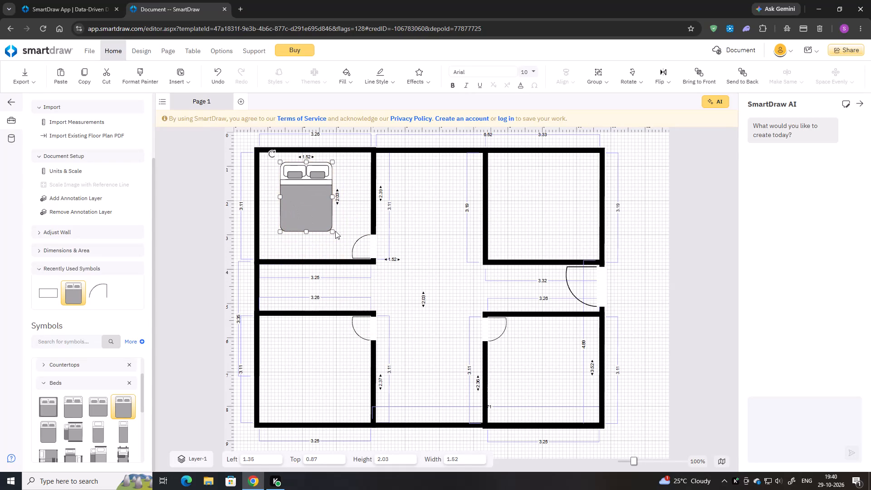
# Shrink the bed to about 0.88 wide and 1.17 high.
pyautogui.moveTo(331, 233); pyautogui.dragTo(318, 220)
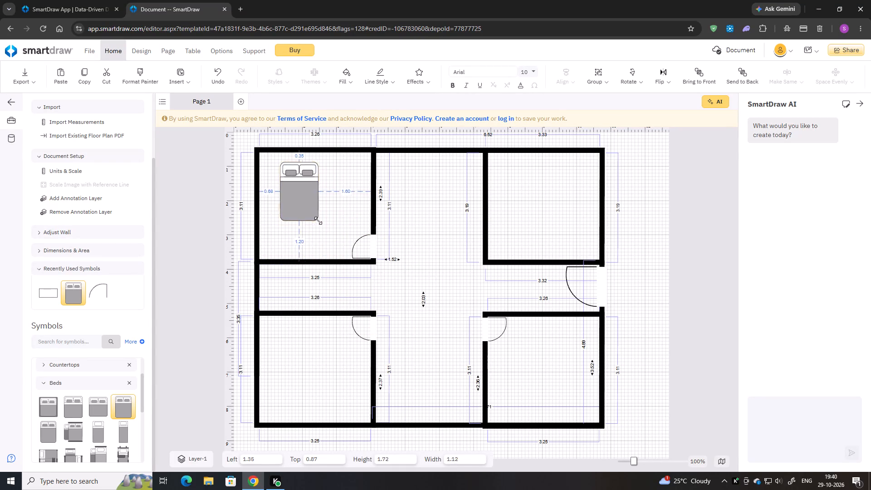
pyautogui.moveTo(318, 220); pyautogui.dragTo(310, 201)
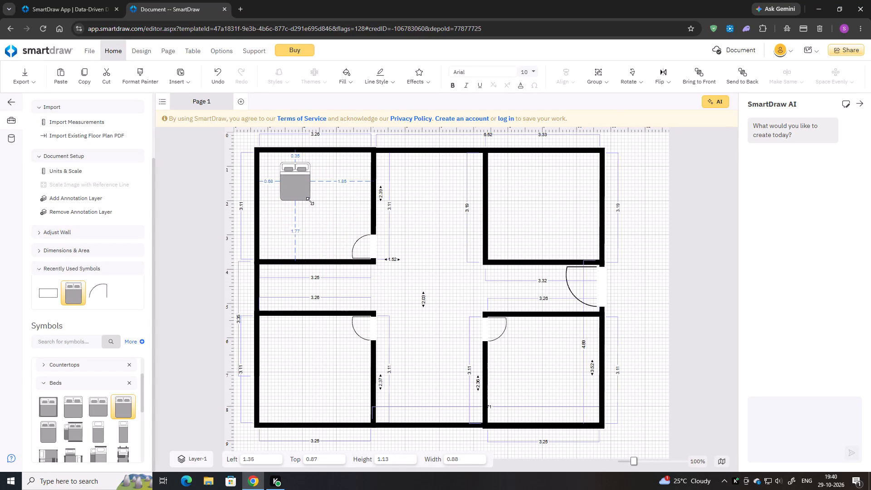
pyautogui.moveTo(310, 201); pyautogui.dragTo(310, 202)
# Move the bed into the upper-left room's outer corner, at about 0.75 from the left and 0.60 from the top.
pyautogui.moveTo(296, 189); pyautogui.dragTo(277, 181)
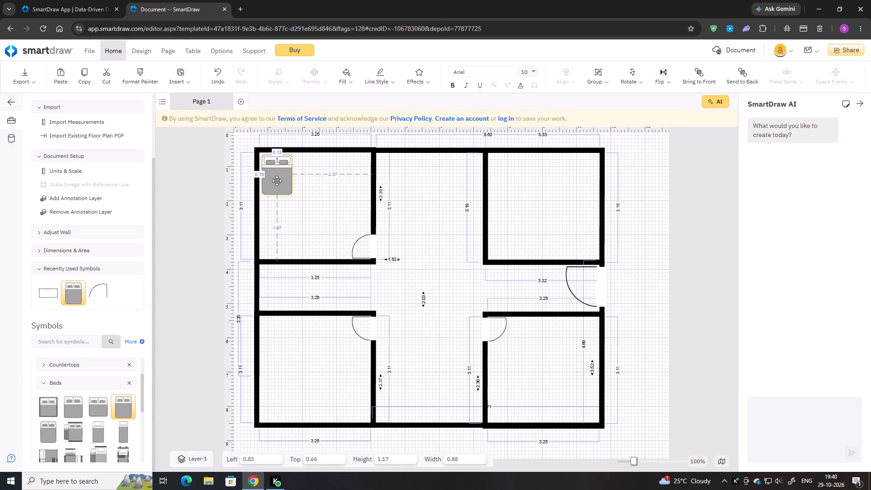
pyautogui.moveTo(277, 181); pyautogui.dragTo(277, 180)
pyautogui.press('Up')
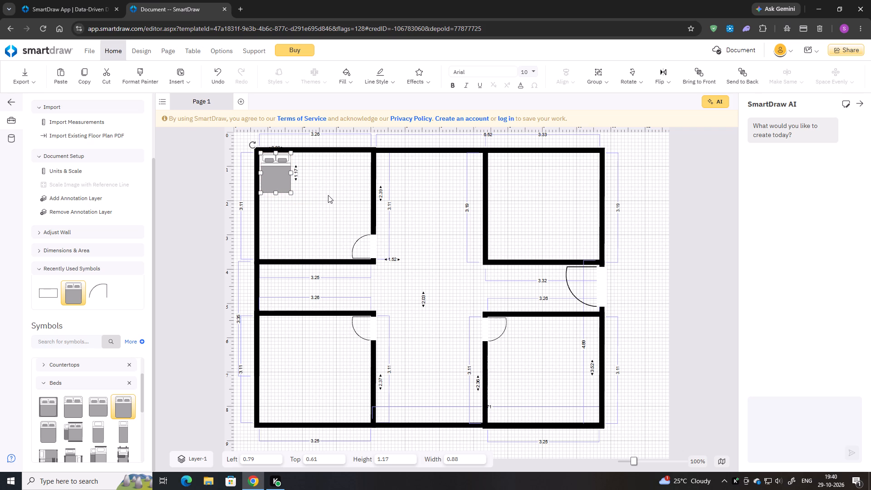
pyautogui.press('Up')
pyautogui.press('Left')
pyautogui.press('Left')
pyautogui.press('Left')
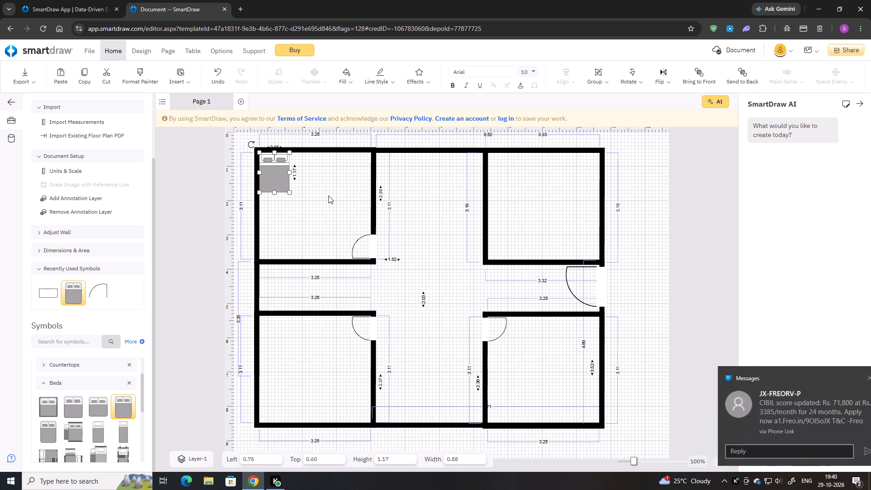
pyautogui.click(849, 377)
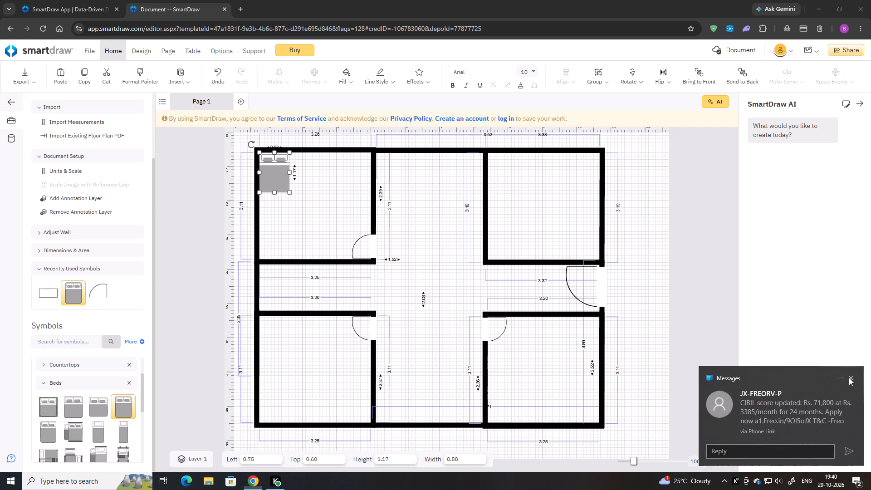
# Copy the bed to the lower-left room's outer corner, turned 180° with pillows against the bottom wall, at about 0.74 left and 7.31 top.
pyautogui.click(273, 182)
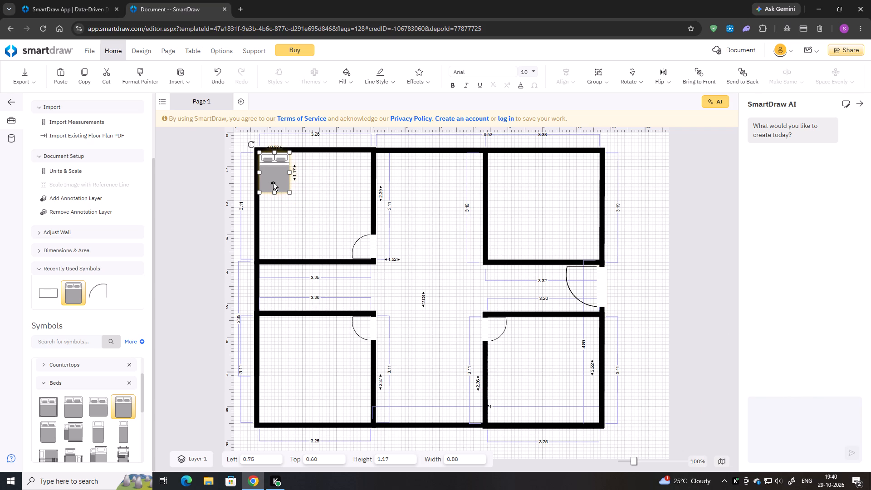
pyautogui.hotkey('ctrl', 'c')
pyautogui.hotkey('ctrl', 'v')
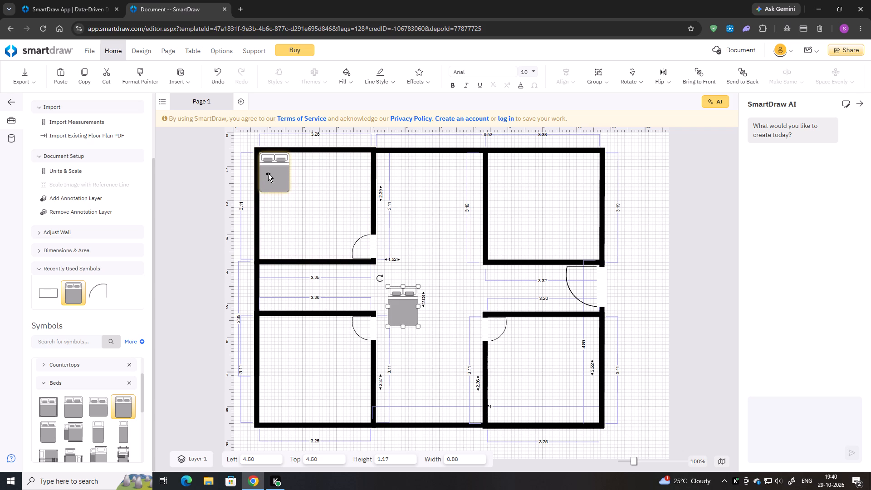
pyautogui.moveTo(406, 303); pyautogui.dragTo(323, 345)
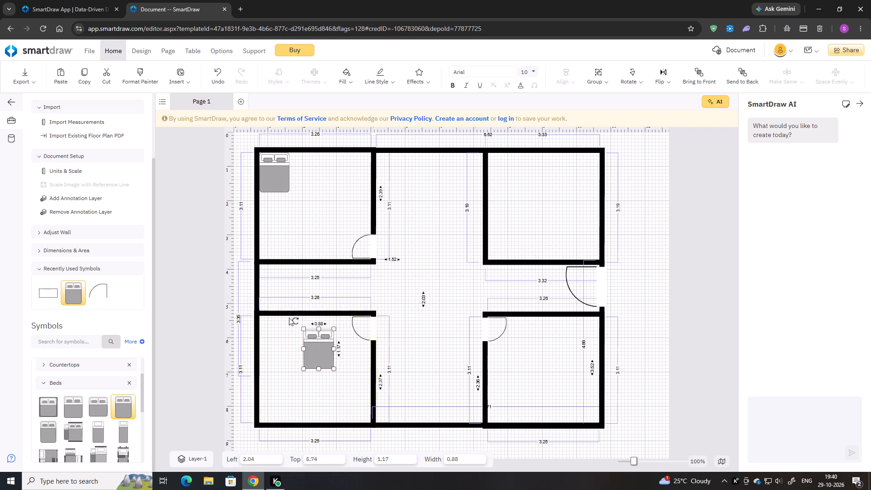
pyautogui.moveTo(294, 320); pyautogui.dragTo(350, 386)
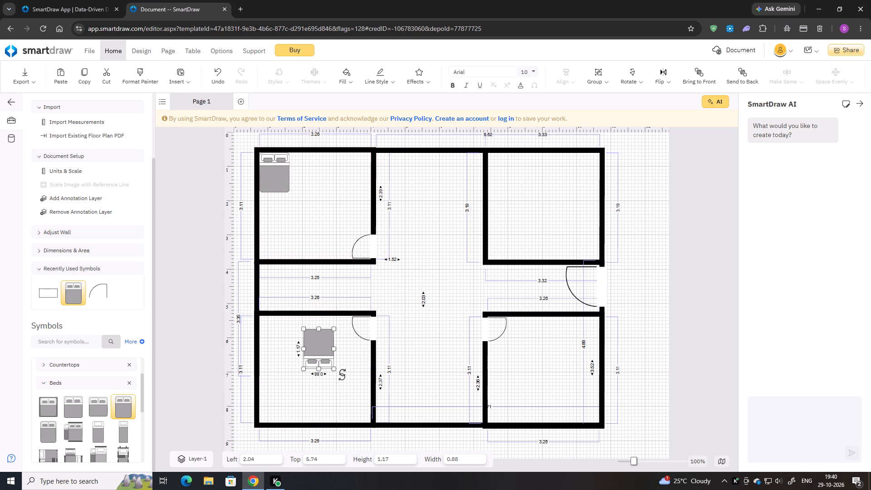
pyautogui.moveTo(322, 349); pyautogui.dragTo(280, 402)
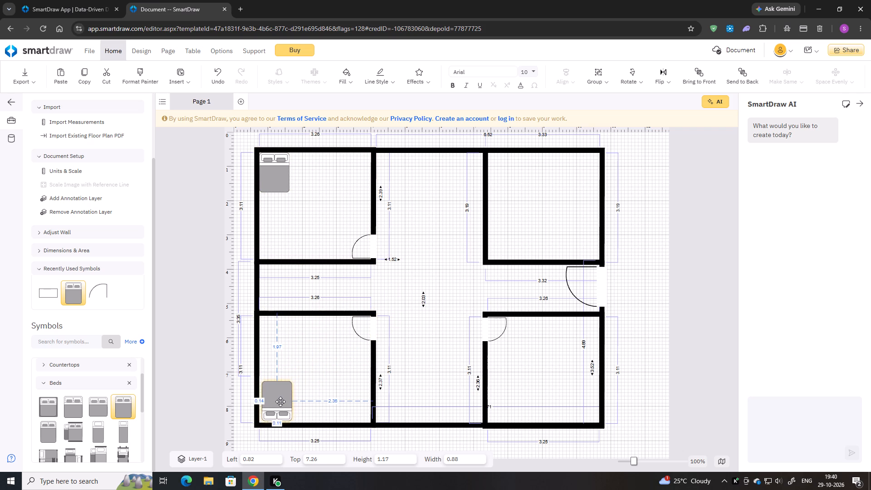
pyautogui.moveTo(280, 402); pyautogui.dragTo(277, 402)
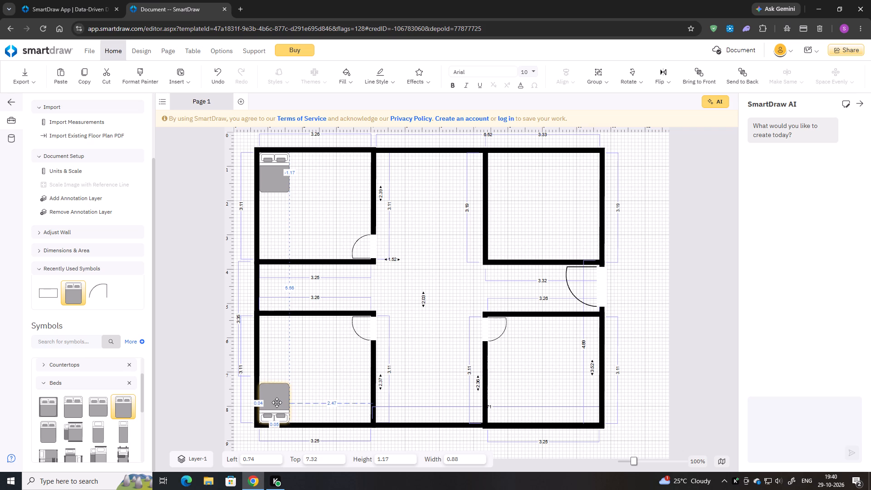
pyautogui.moveTo(277, 402); pyautogui.dragTo(277, 403)
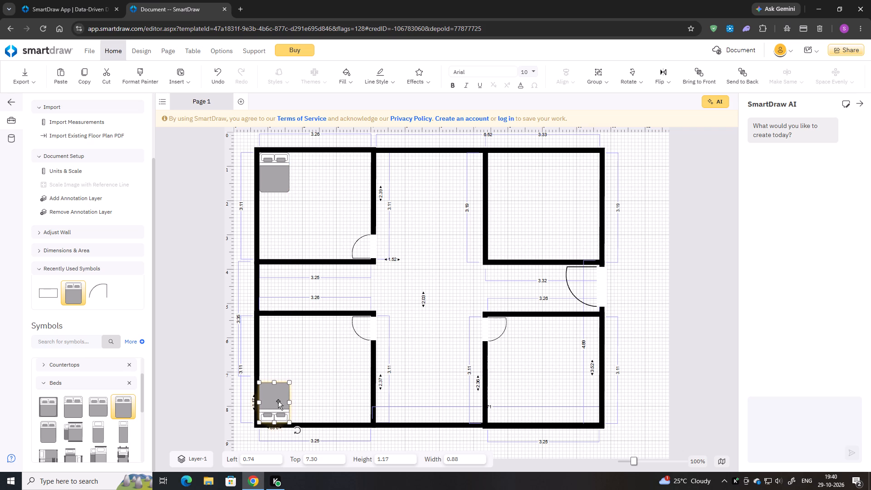
pyautogui.press('Right')
pyautogui.press('Down')
pyautogui.press('Left')
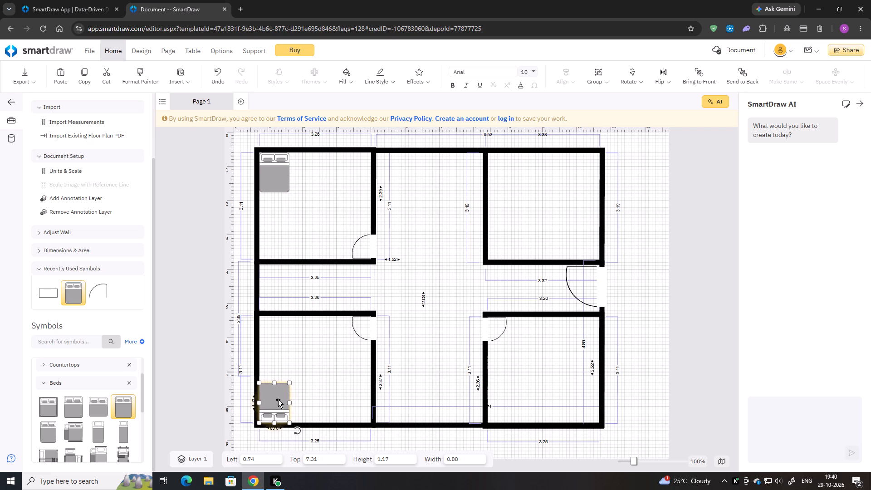
# Paste another bed into the upper-right room's outer corner, at about 9.80 from the left and 0.60 from the top.
pyautogui.hotkey('ctrl', 'v')
pyautogui.moveTo(296, 196); pyautogui.dragTo(397, 189)
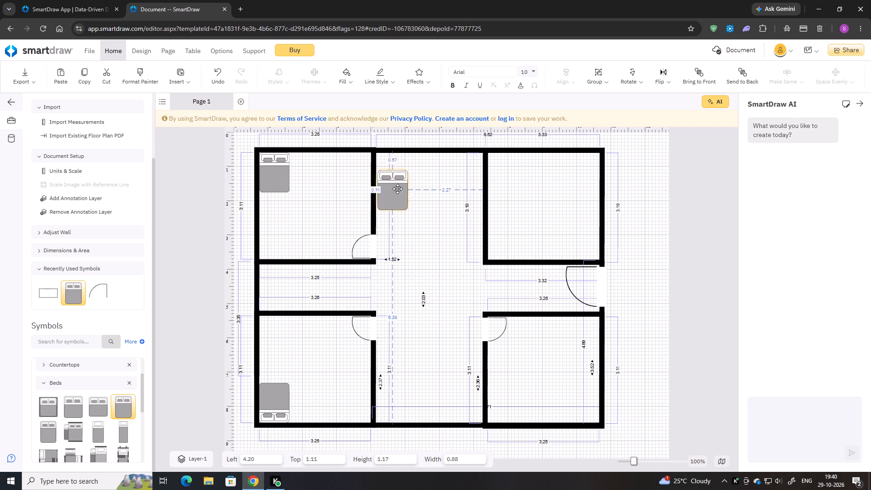
pyautogui.moveTo(397, 189); pyautogui.dragTo(575, 189)
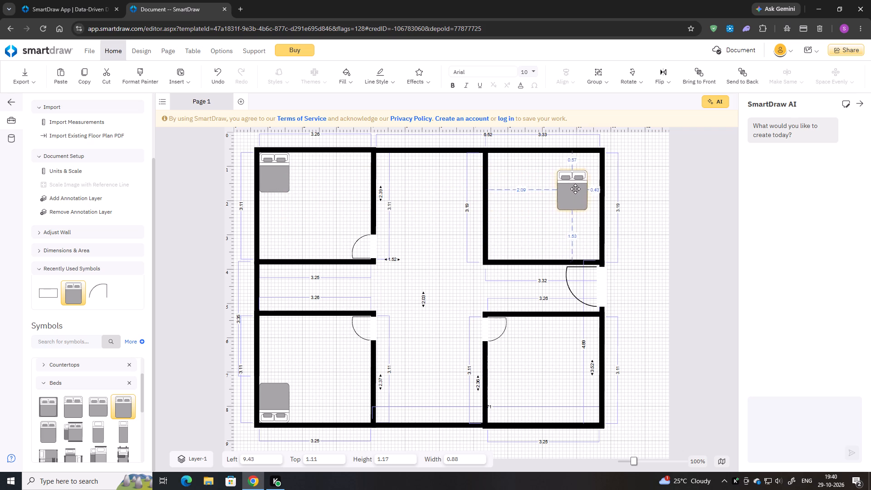
pyautogui.moveTo(575, 189); pyautogui.dragTo(586, 174)
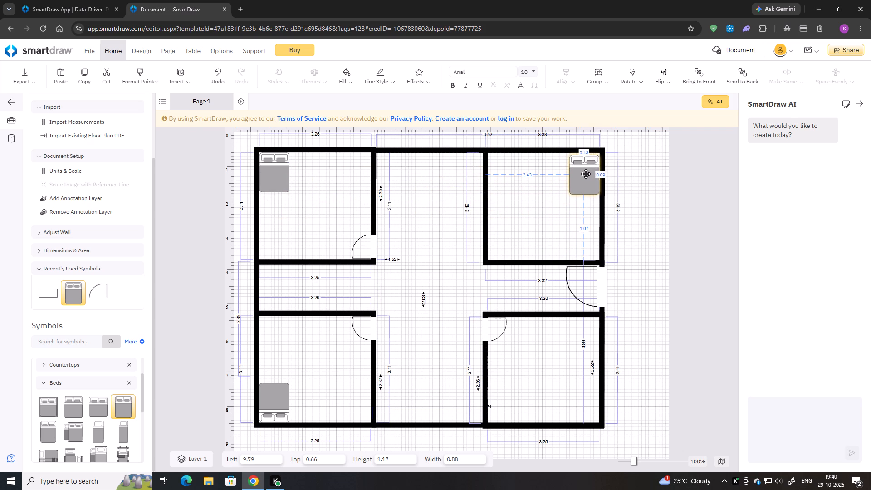
pyautogui.moveTo(586, 174); pyautogui.dragTo(586, 172)
pyautogui.press('Right')
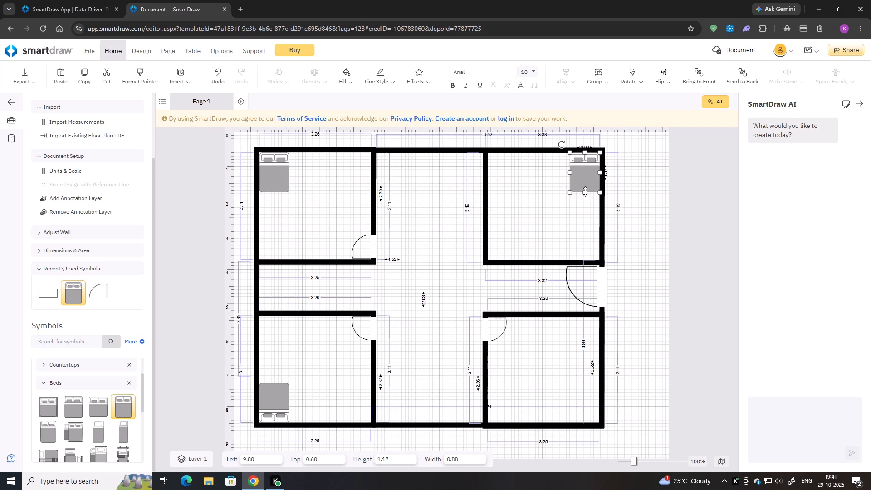
pyautogui.click(560, 223)
# Copy the upper-left room's door into the upper-right room's inner wall, swinging into the room, at about 7.26 left and 3.00 top.
pyautogui.click(372, 247)
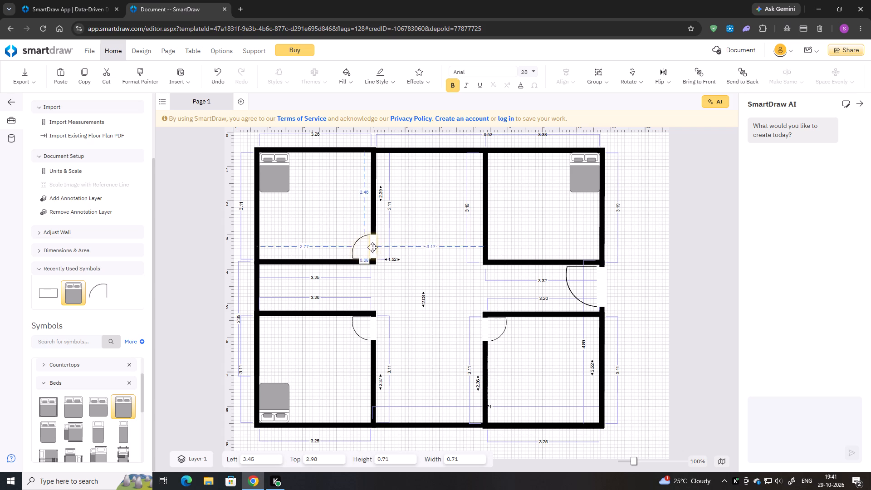
pyautogui.hotkey('ctrl', 'c')
pyautogui.hotkey('ctrl', 'v')
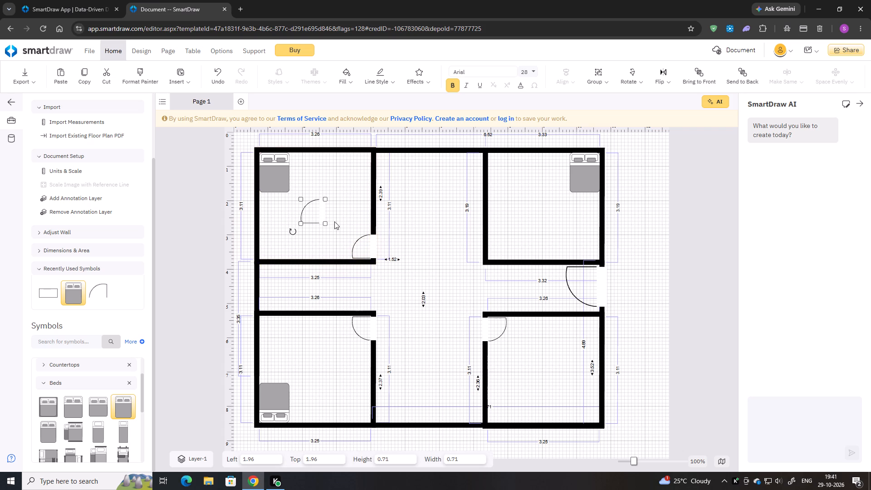
pyautogui.moveTo(321, 211); pyautogui.dragTo(487, 241)
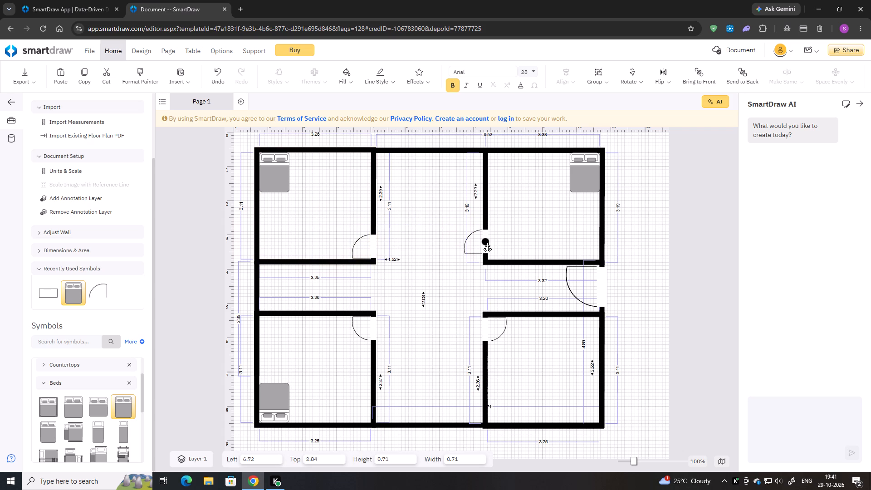
pyautogui.moveTo(487, 241); pyautogui.dragTo(487, 245)
pyautogui.click(504, 242)
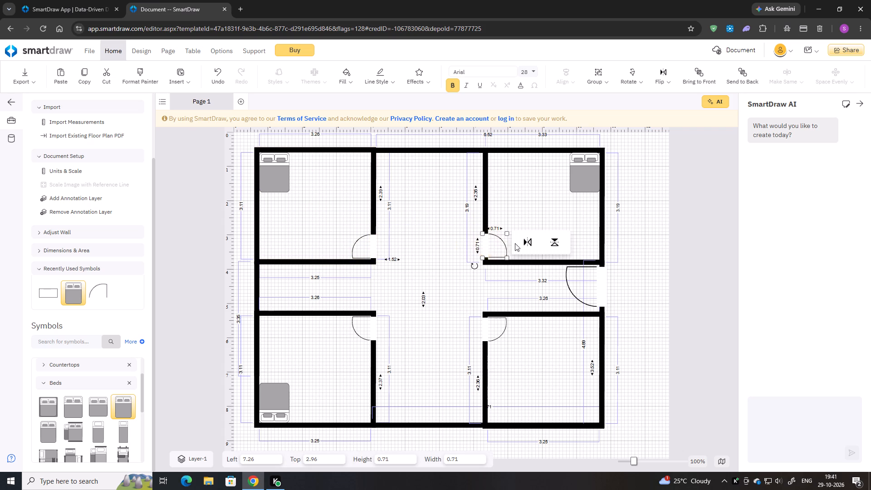
pyautogui.press('Down')
pyautogui.press('Down')
pyautogui.press('Down')
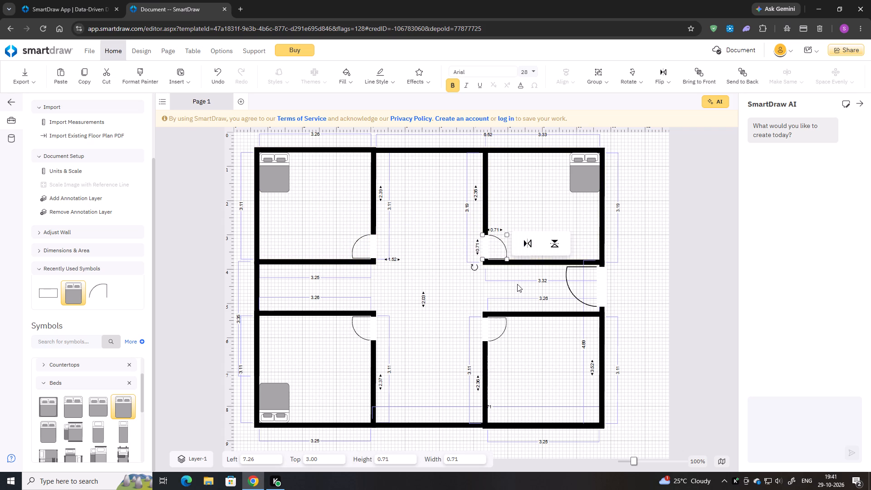
pyautogui.press('Down')
pyautogui.press('Up')
pyautogui.click(495, 276)
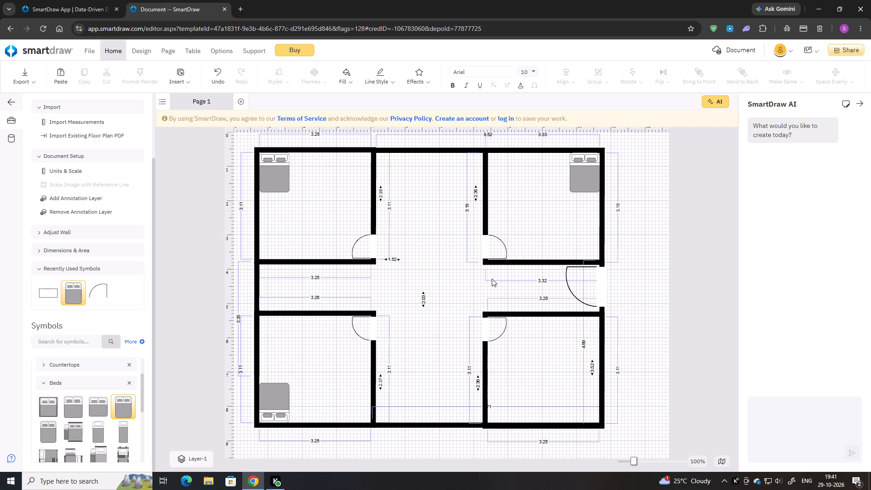
# Copy the lower-left room's bed to the lower-right room's outer corner, with its pillows against the bottom wall.
pyautogui.click(285, 405)
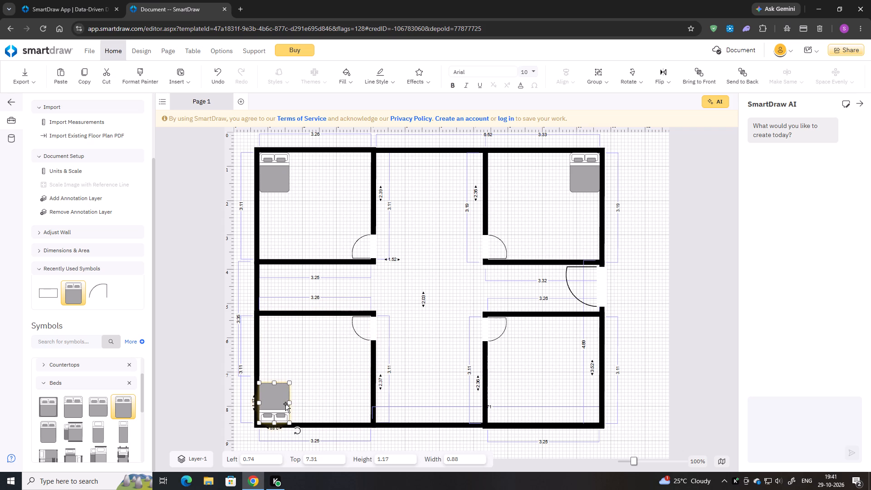
pyautogui.hotkey('ctrl', 'c')
pyautogui.hotkey('ctrl', 'v')
pyautogui.moveTo(343, 237); pyautogui.dragTo(589, 397)
pyautogui.click(583, 350)
pyautogui.click(583, 350)
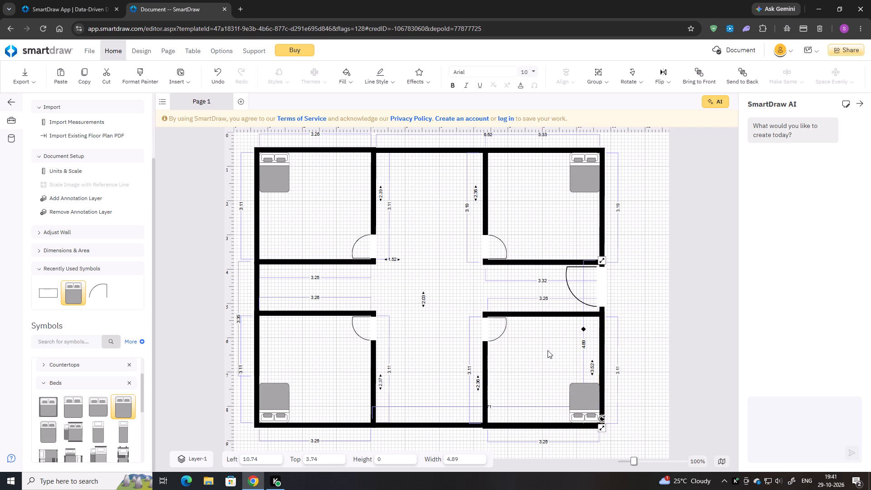
# Add a Window (36") to the lower-left room's bottom wall and widen it to about 1.22, at about 1.94 from the left.
pyautogui.scroll(-1, 387, 336)
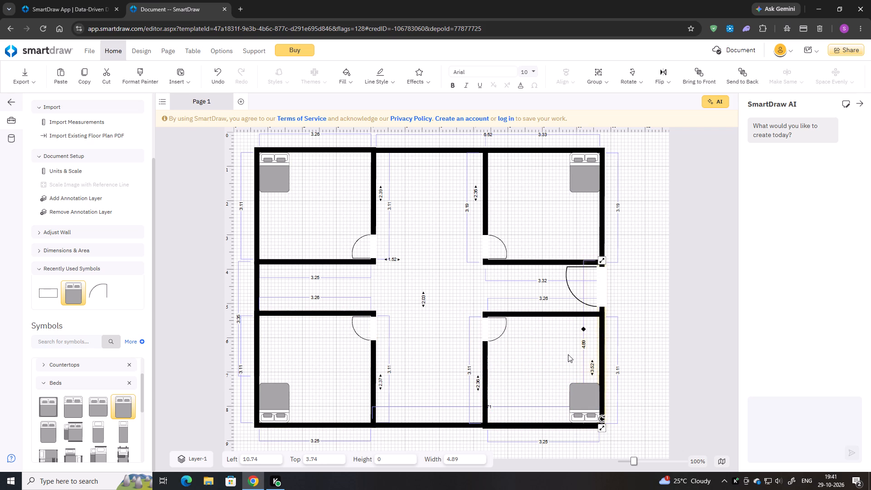
pyautogui.scroll(3, 80, 418)
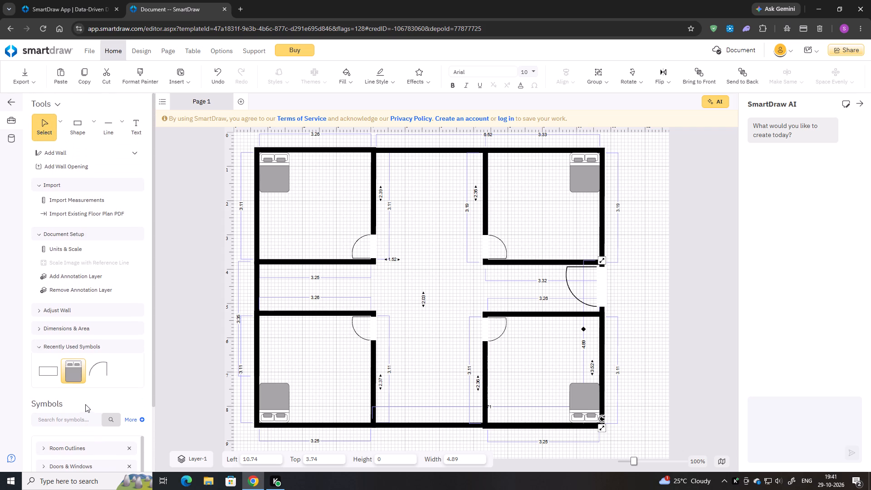
pyautogui.scroll(1, 88, 403)
pyautogui.scroll(-2, 88, 404)
pyautogui.click(69, 391)
pyautogui.scroll(-1, 82, 391)
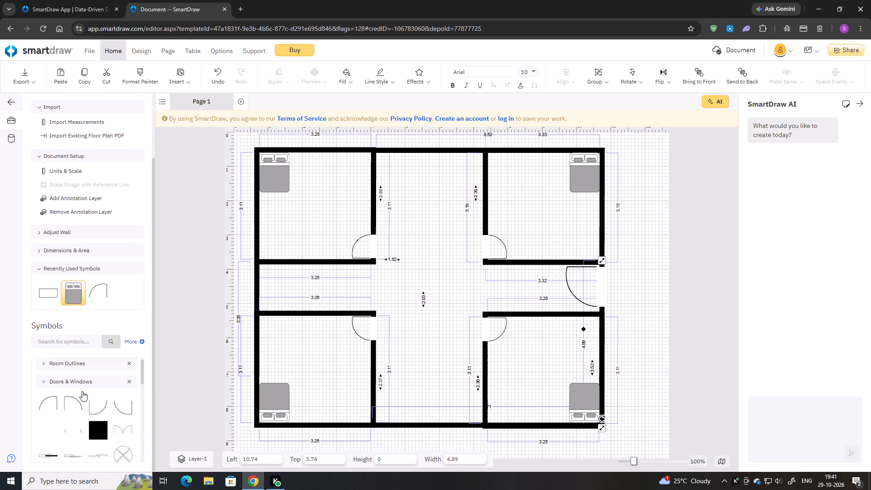
pyautogui.doubleClick(122, 441)
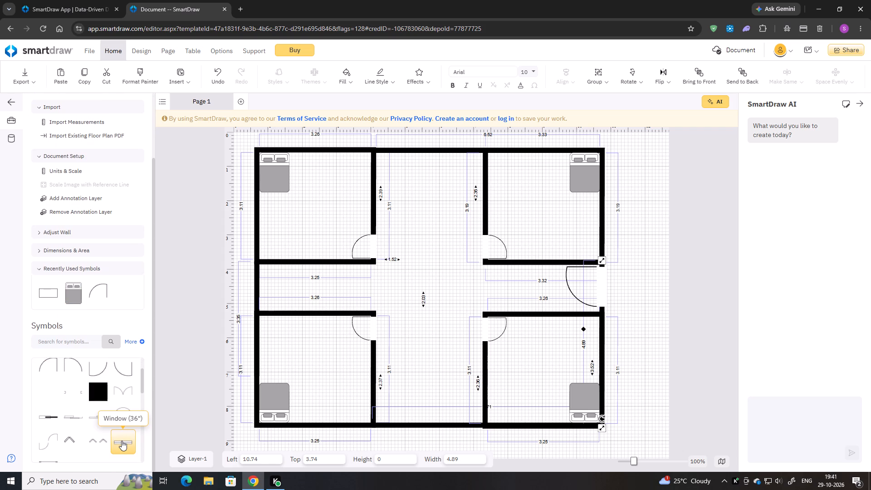
pyautogui.moveTo(363, 245); pyautogui.dragTo(336, 342)
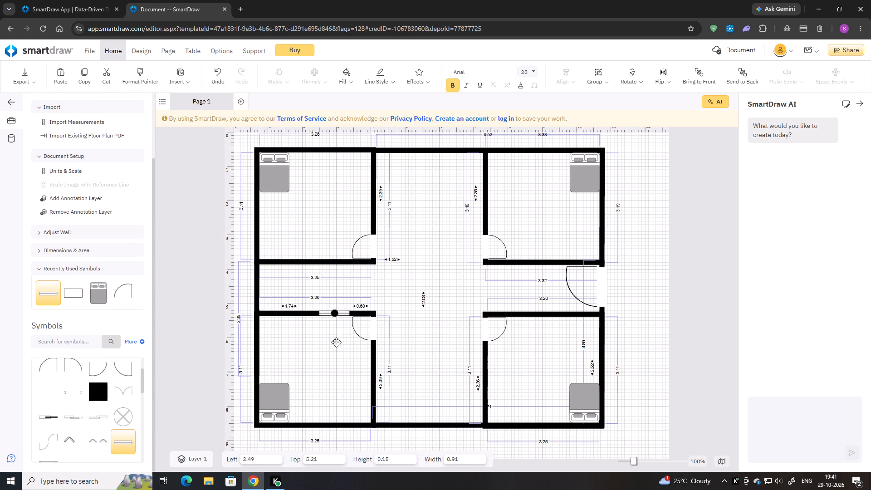
pyautogui.moveTo(336, 342); pyautogui.dragTo(325, 420)
pyautogui.moveTo(338, 426); pyautogui.dragTo(341, 426)
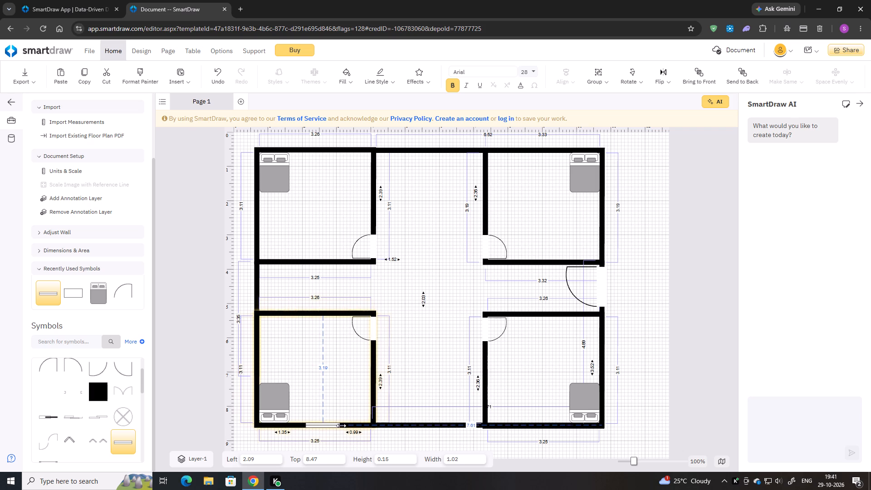
pyautogui.moveTo(341, 426); pyautogui.dragTo(347, 425)
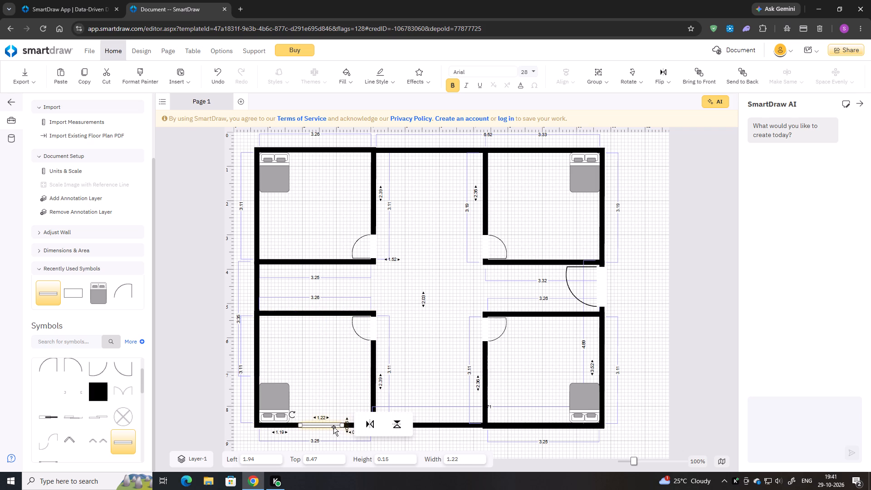
# Copy the window into the lower-left room's left outer wall, about 0.43 below the room's upper wall.
pyautogui.hotkey('ctrl', 'c')
pyautogui.hotkey('ctrl', 'v')
pyautogui.moveTo(384, 268); pyautogui.dragTo(291, 348)
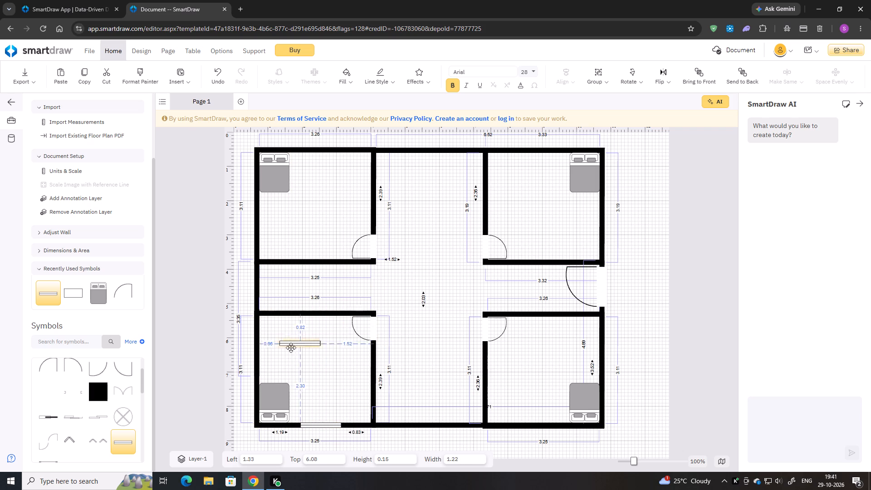
pyautogui.moveTo(291, 348); pyautogui.dragTo(258, 353)
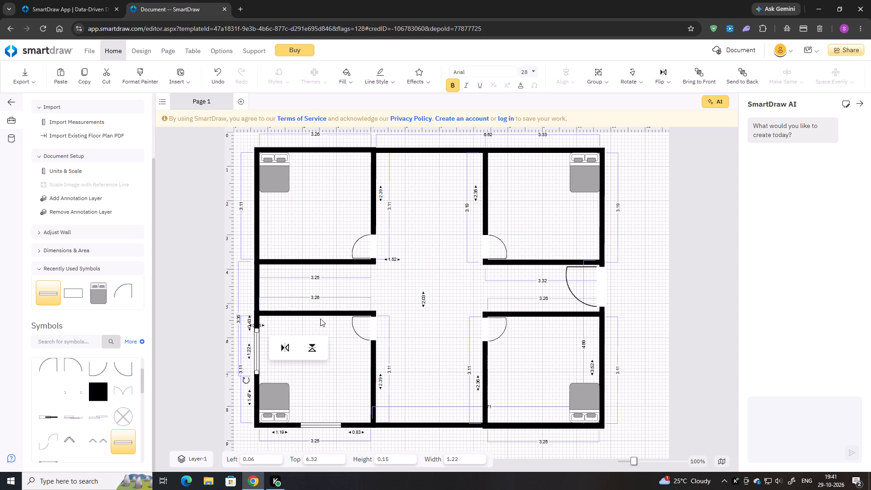
# Paste windows into the lower-right room's bottom wall, about 0.61 from the inner wall, and right outer wall, about 0.40 below the upper wall.
pyautogui.hotkey('ctrl', 'v')
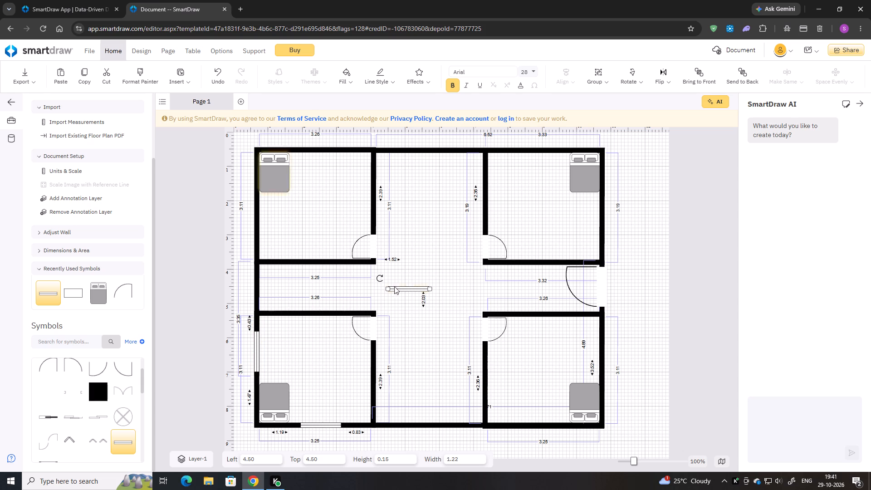
pyautogui.moveTo(410, 289); pyautogui.dragTo(530, 419)
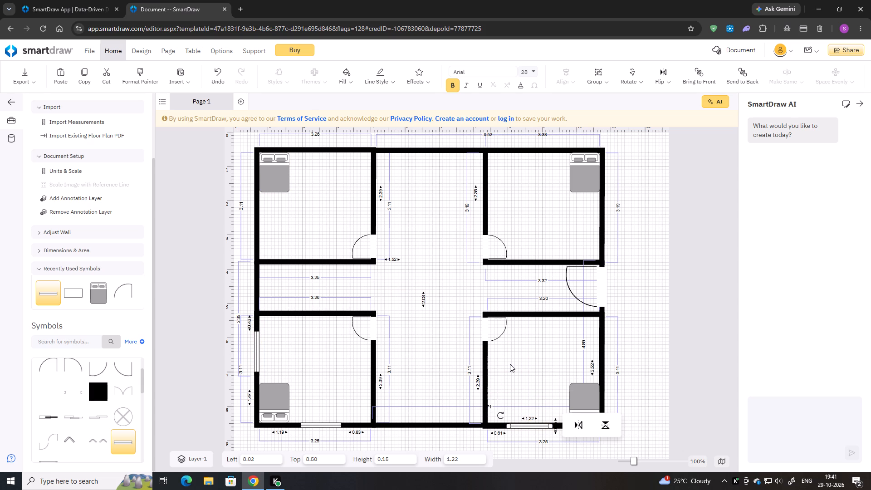
pyautogui.hotkey('ctrl', 'v')
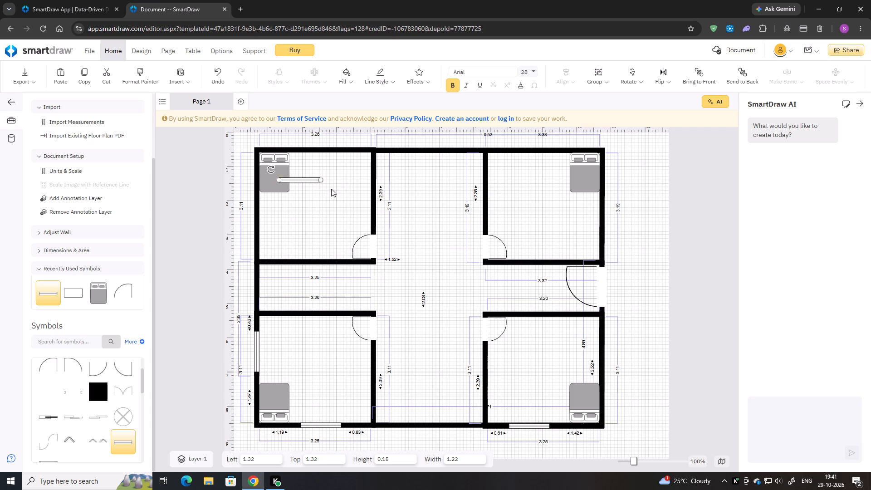
pyautogui.moveTo(299, 181); pyautogui.dragTo(584, 346)
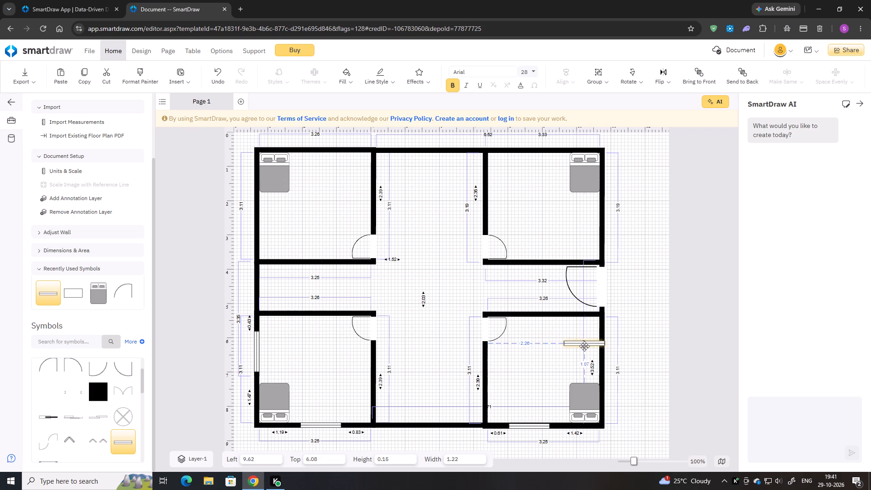
pyautogui.moveTo(584, 346); pyautogui.dragTo(595, 353)
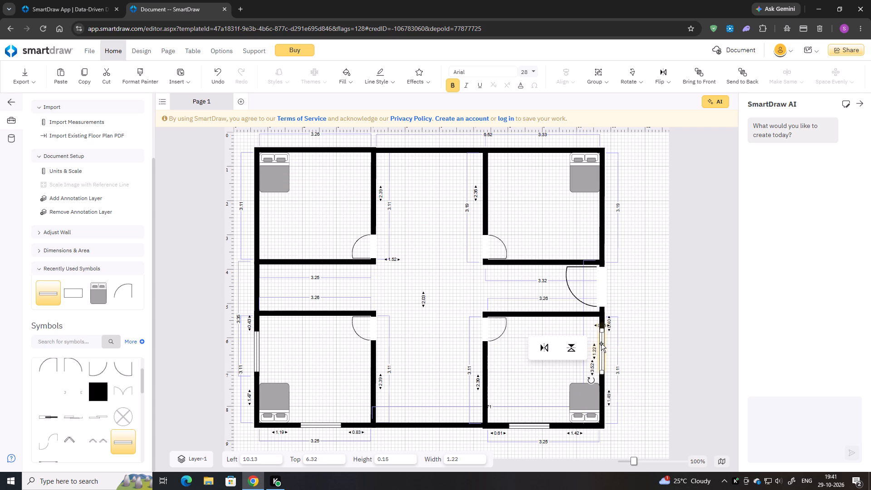
pyautogui.press('Up')
pyautogui.click(548, 343)
pyautogui.click(531, 360)
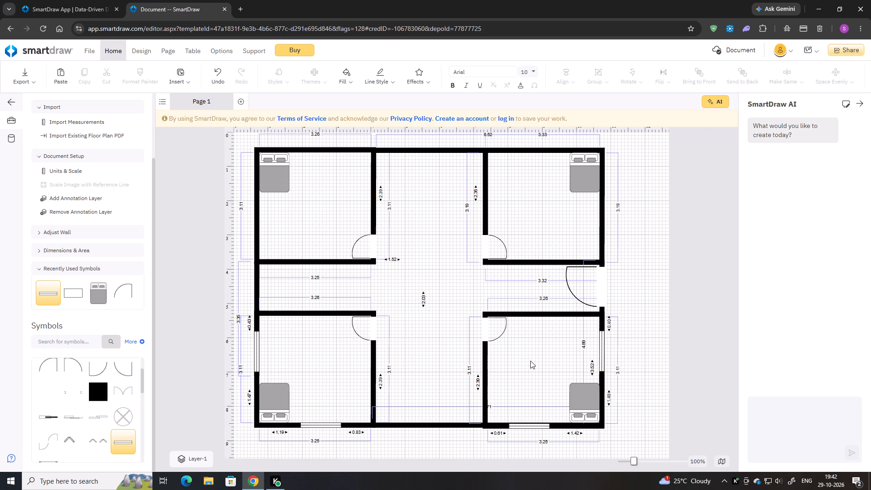
# Paste a window into the upper-right room's right outer wall, about 0.64 above the room's lower wall.
pyautogui.hotkey('ctrl', 'v')
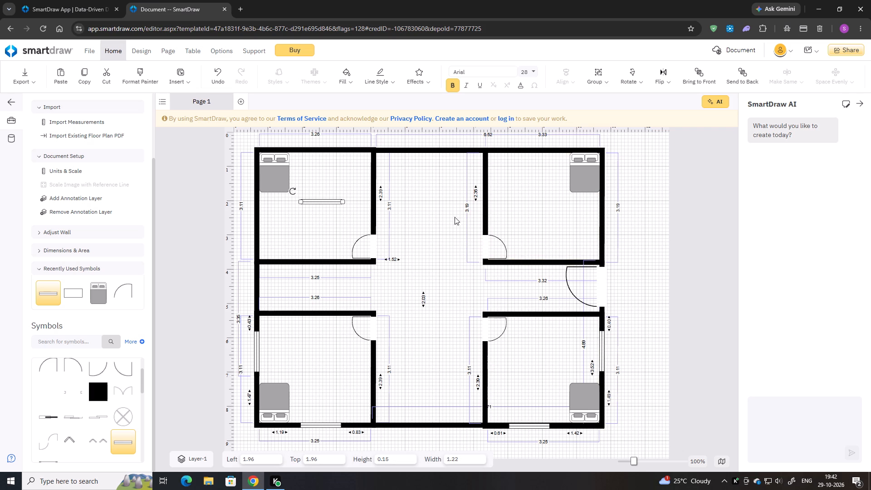
pyautogui.moveTo(325, 204); pyautogui.dragTo(591, 215)
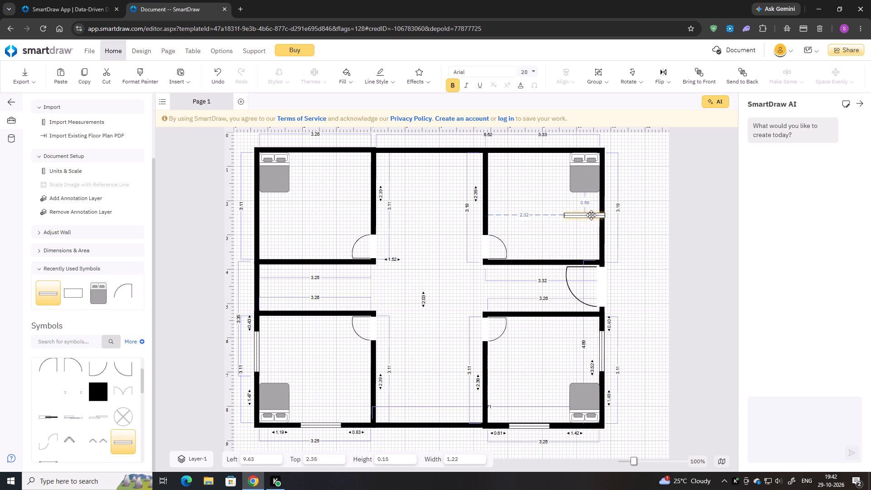
pyautogui.moveTo(591, 215); pyautogui.dragTo(605, 214)
pyautogui.moveTo(602, 215); pyautogui.dragTo(601, 224)
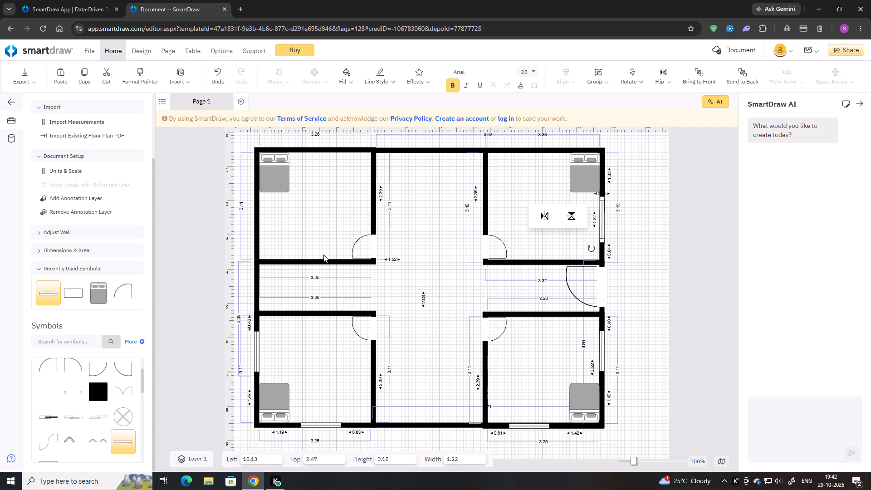
# Paste three more windows and place one in the upper-right room's top wall, about 0.72 from the inner wall.
pyautogui.hotkey('ctrl', 'v')
pyautogui.hotkey('ctrl', 'v')
pyautogui.hotkey('ctrl', 'v')
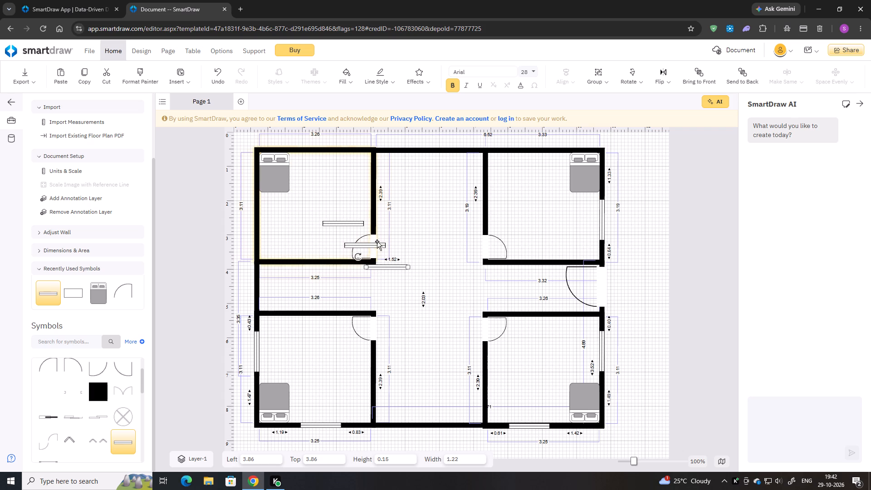
pyautogui.moveTo(390, 265); pyautogui.dragTo(537, 157)
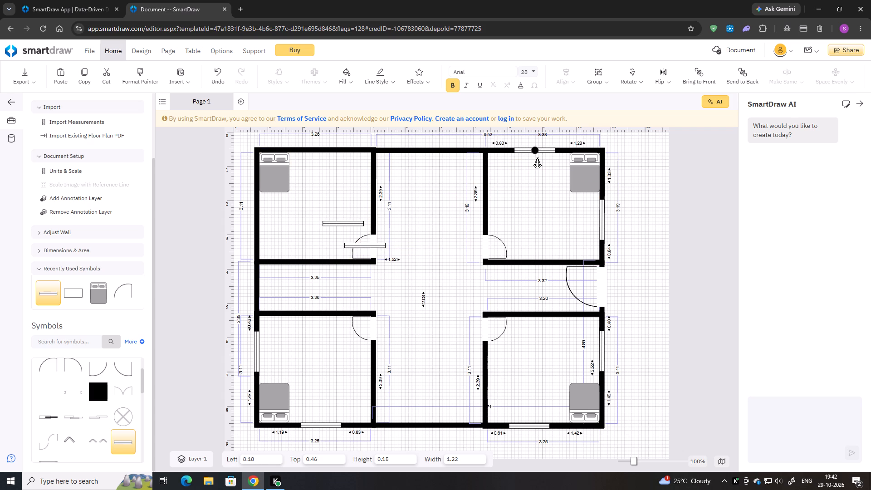
pyautogui.moveTo(537, 157); pyautogui.dragTo(533, 157)
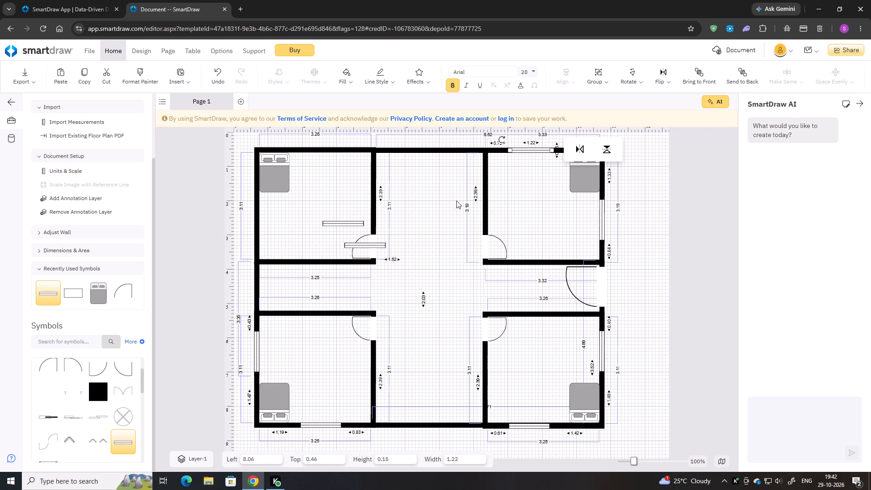
# Place the two remaining windows in the upper-left room's top wall, about 1.23 from the corner, and left wall, about 1.54 from the corner.
pyautogui.moveTo(365, 247); pyautogui.dragTo(328, 157)
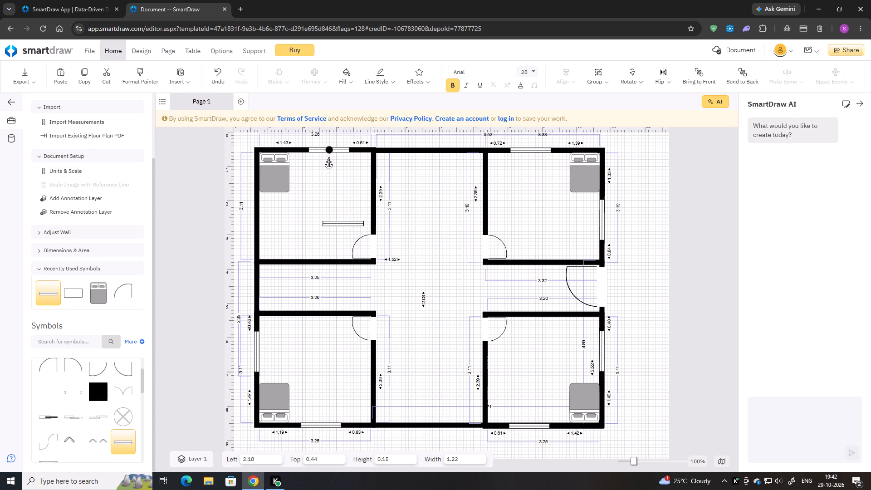
pyautogui.moveTo(328, 157); pyautogui.dragTo(322, 158)
pyautogui.moveTo(340, 224); pyautogui.dragTo(339, 224)
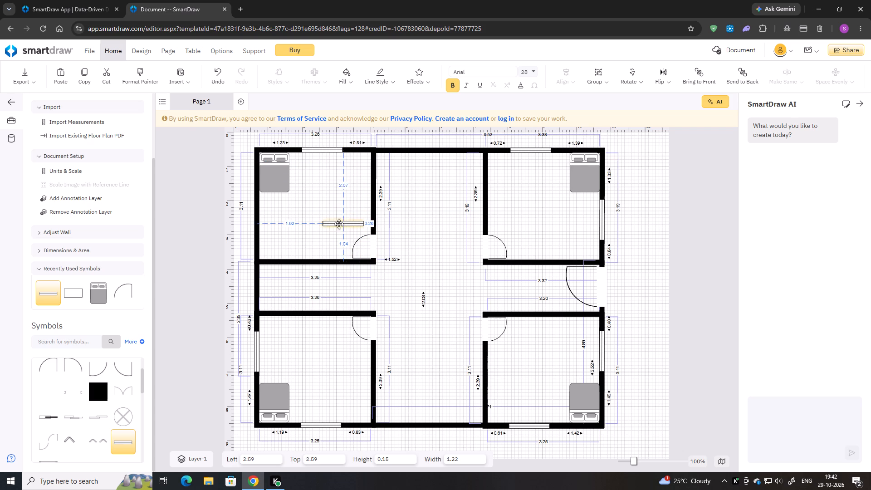
pyautogui.moveTo(339, 224); pyautogui.dragTo(256, 225)
pyautogui.click(256, 224)
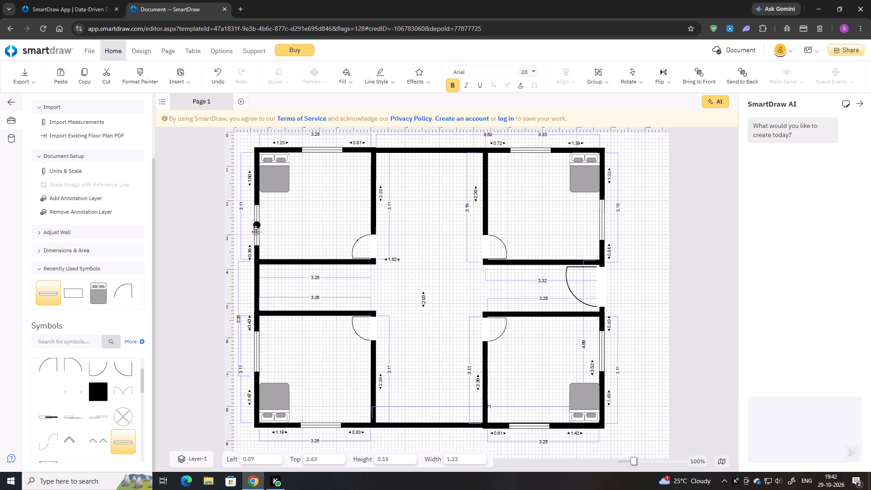
pyautogui.click(283, 239)
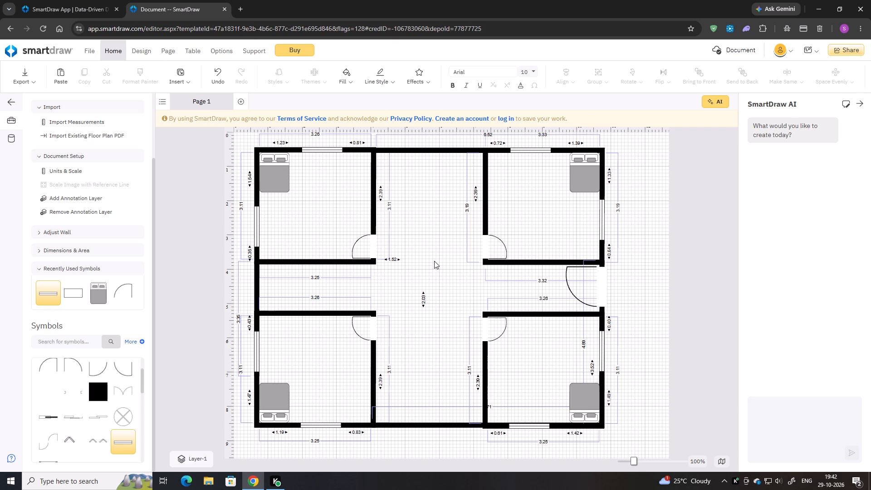
# Paste two windows into the middle section's outer walls: top wall about 0.94 and bottom wall about 0.98 from the left inner wall.
pyautogui.hotkey('ctrl', 'v')
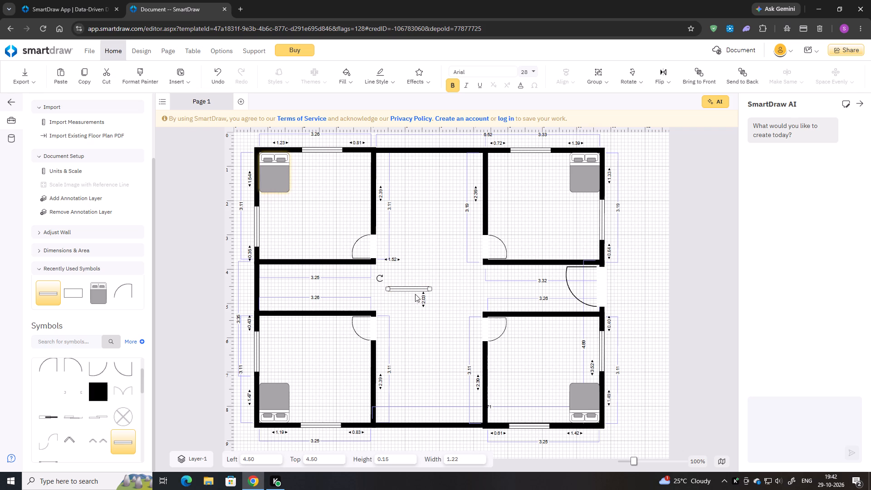
pyautogui.moveTo(412, 289); pyautogui.dragTo(432, 158)
pyautogui.hotkey('ctrl', 'v')
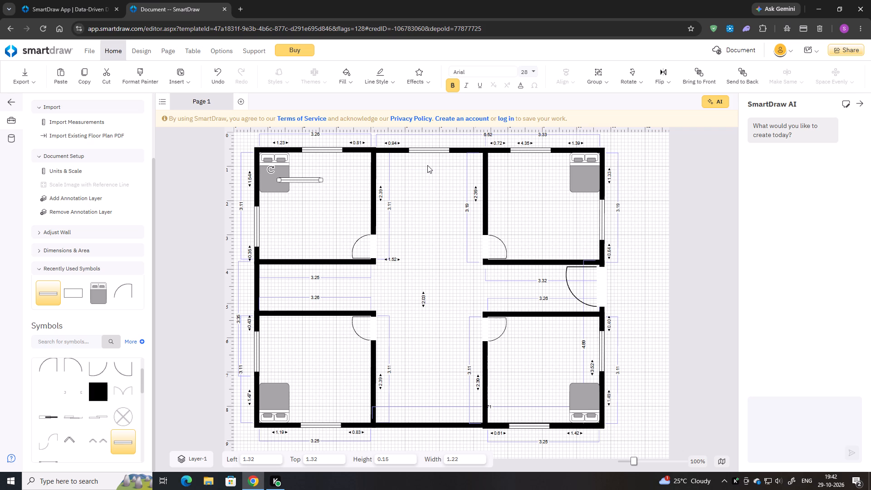
pyautogui.moveTo(294, 181); pyautogui.dragTo(421, 361)
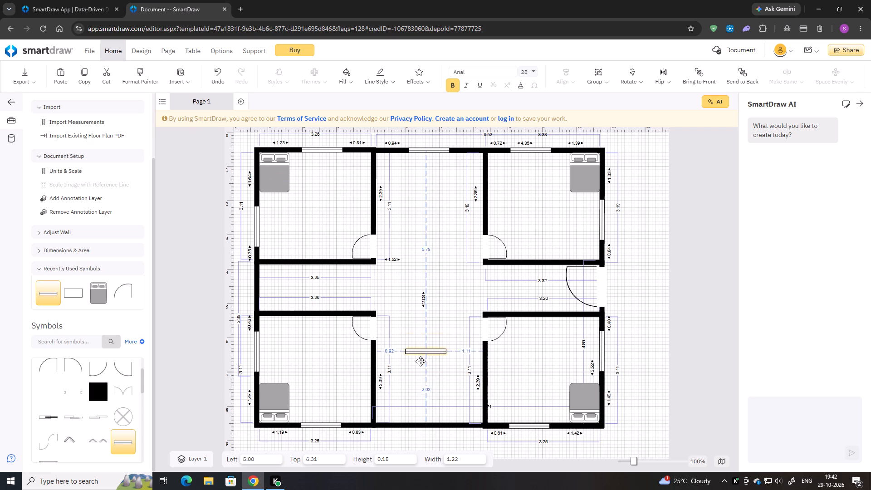
pyautogui.moveTo(421, 361); pyautogui.dragTo(421, 423)
pyautogui.click(429, 347)
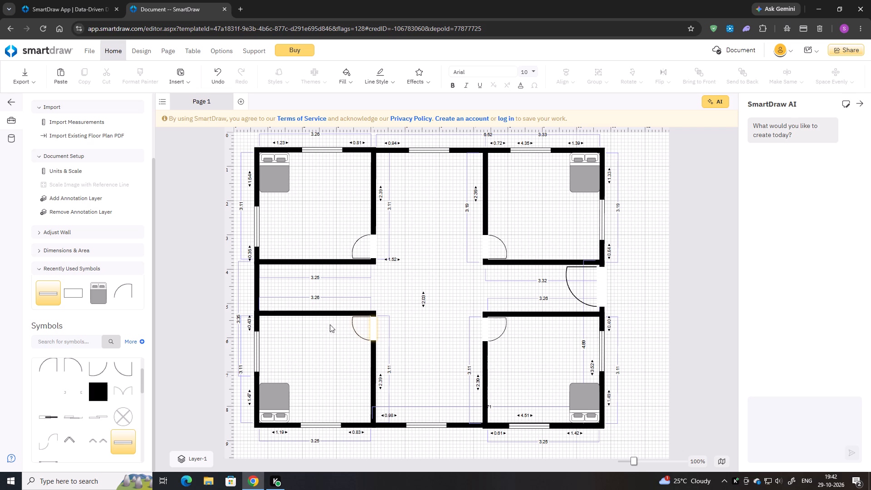
# Look through the door, countertop and bed symbols, collapsing the expanded symbol categories.
pyautogui.scroll(-1, 100, 397)
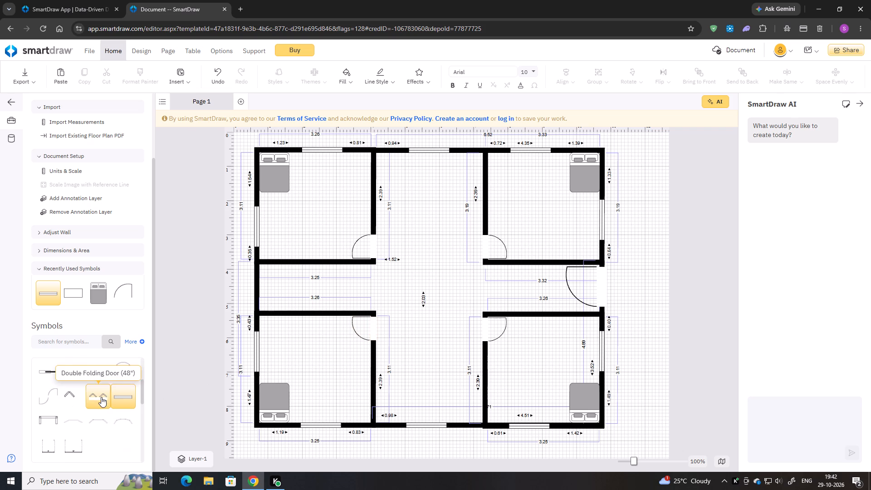
pyautogui.scroll(-1, 101, 397)
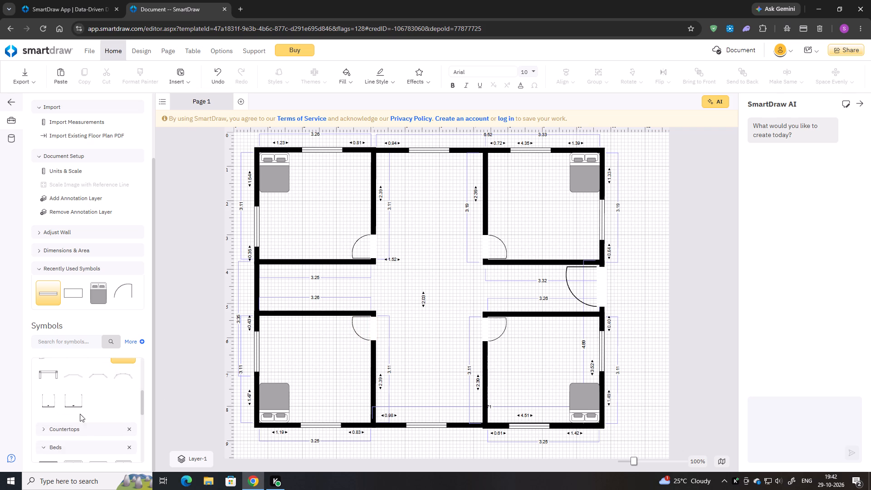
pyautogui.moveTo(76, 420); pyautogui.dragTo(76, 426, button='right')
pyautogui.click(76, 427)
pyautogui.scroll(-2, 98, 413)
pyautogui.scroll(1, 70, 369)
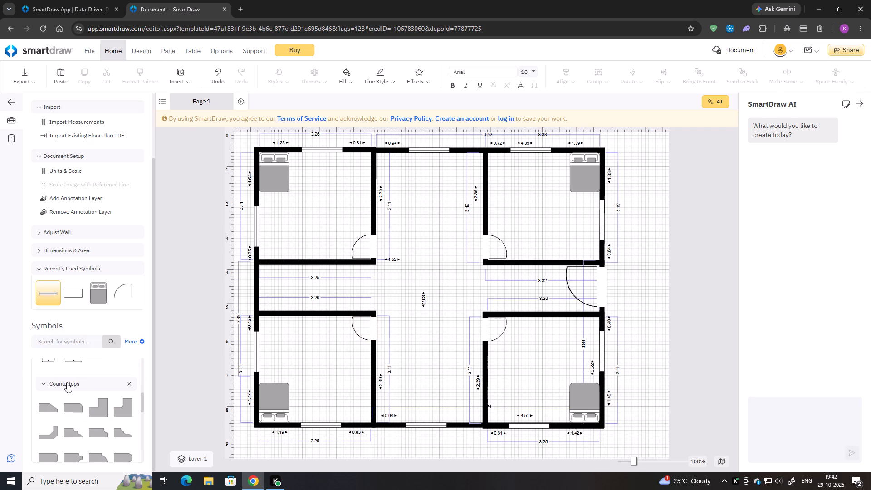
pyautogui.click(66, 382)
pyautogui.scroll(-4, 77, 382)
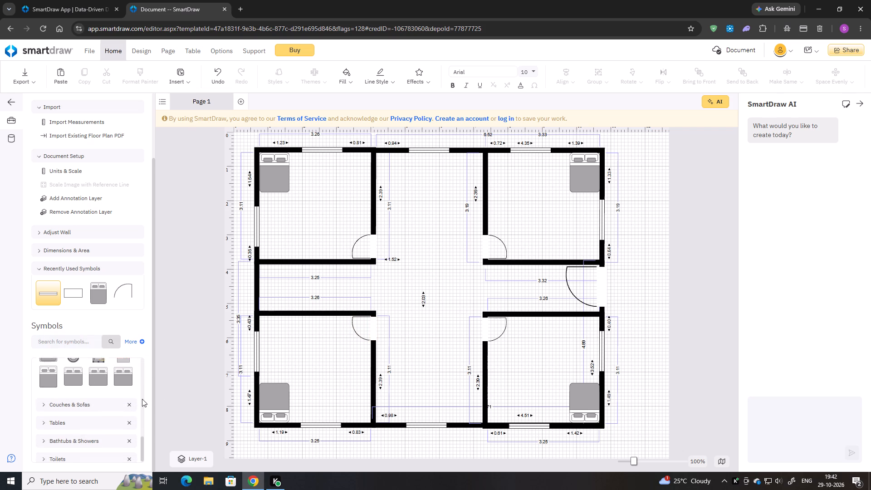
pyautogui.scroll(-2, 108, 404)
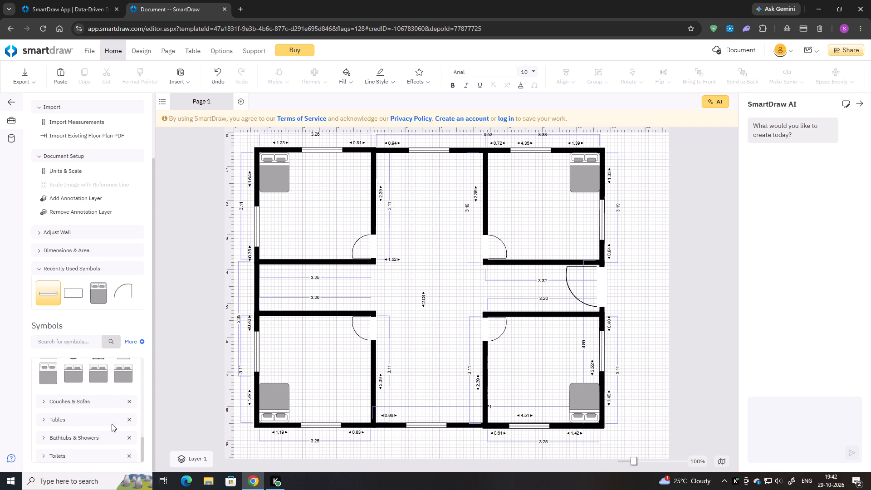
pyautogui.scroll(4, 35, 371)
pyautogui.scroll(1, 88, 386)
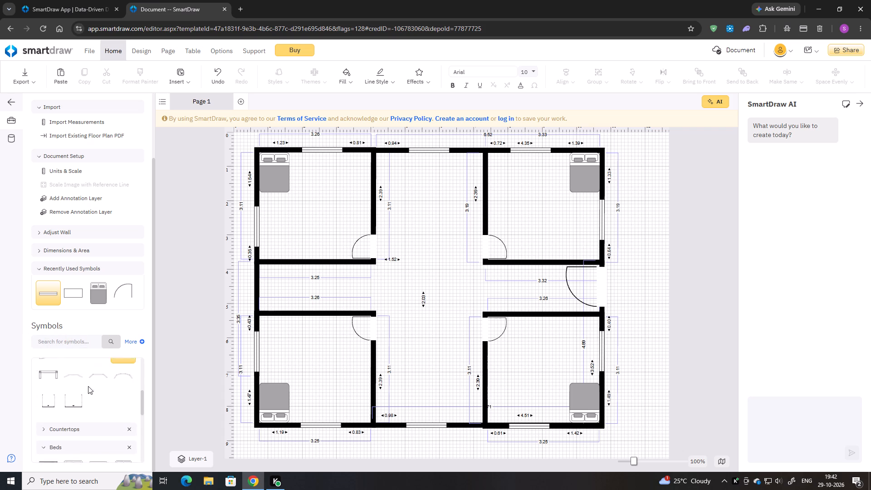
pyautogui.scroll(3, 88, 386)
pyautogui.click(87, 387)
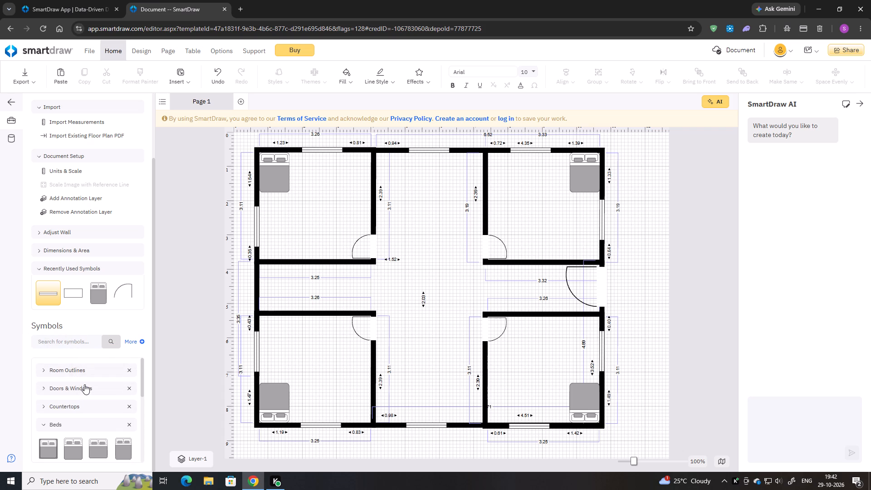
pyautogui.scroll(-1, 106, 416)
pyautogui.click(69, 379)
pyautogui.scroll(1, 70, 379)
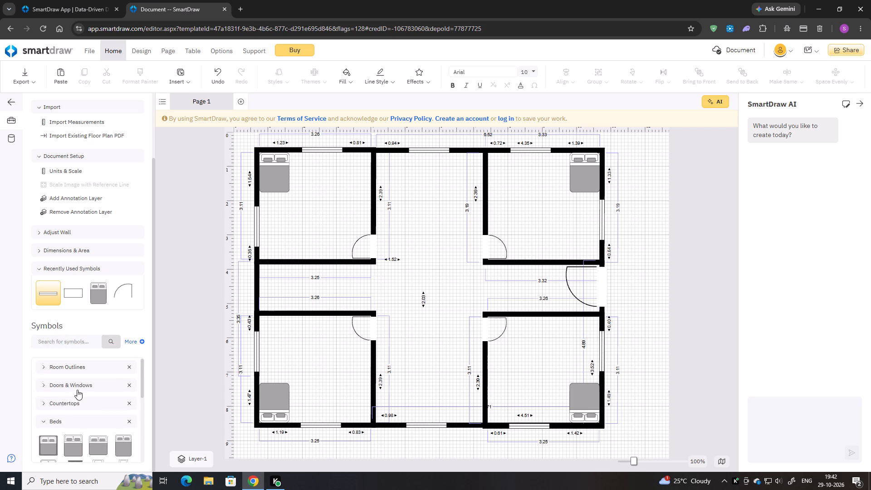
pyautogui.click(49, 426)
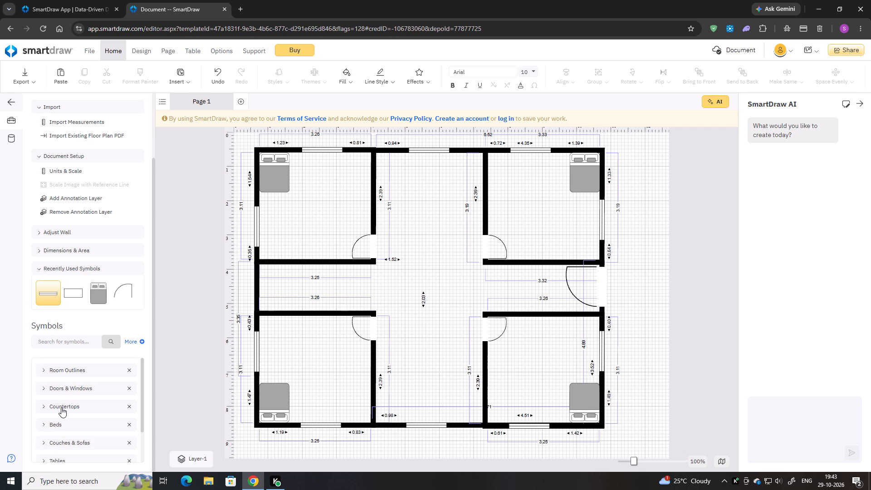
# Examine the Couches & Sofas symbols for suitable furniture.
pyautogui.click(73, 446)
pyautogui.scroll(-1, 77, 438)
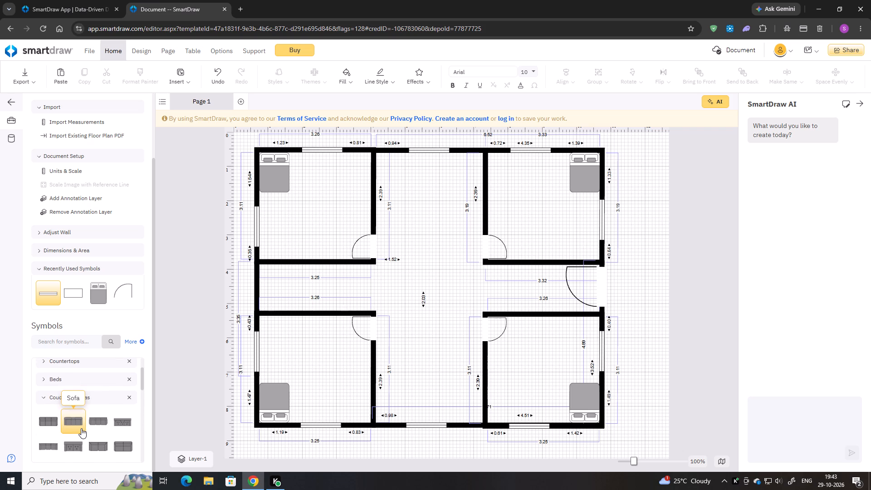
pyautogui.scroll(-2, 81, 428)
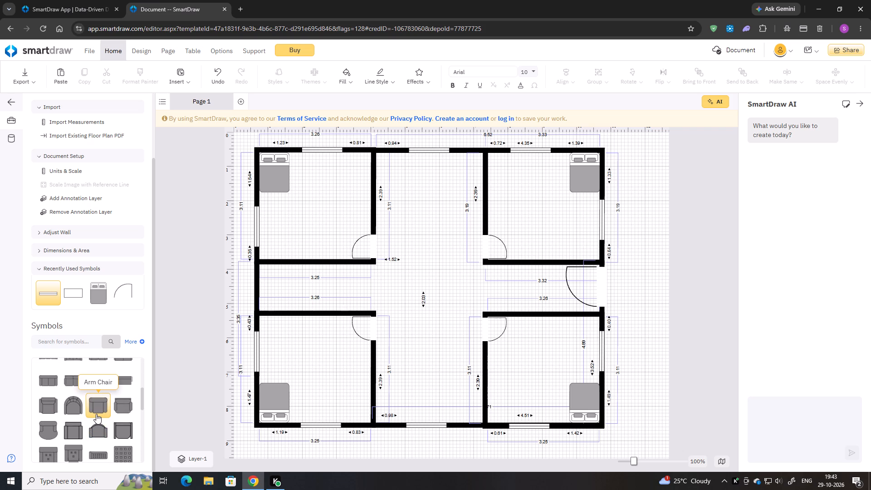
pyautogui.scroll(-5, 96, 414)
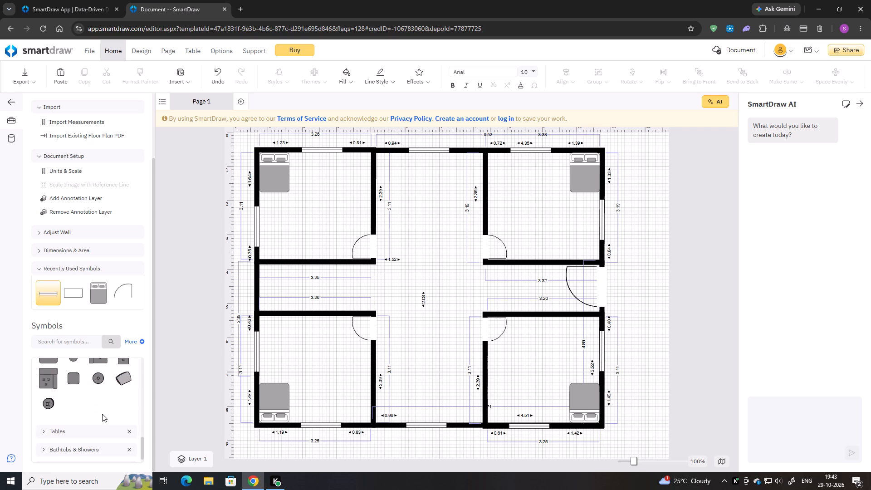
pyautogui.scroll(4, 102, 414)
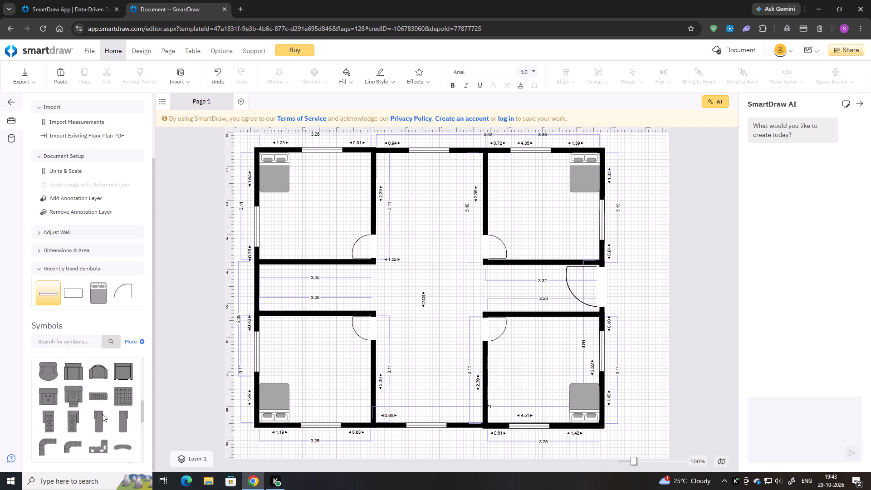
pyautogui.scroll(1, 102, 414)
pyautogui.scroll(-5, 102, 414)
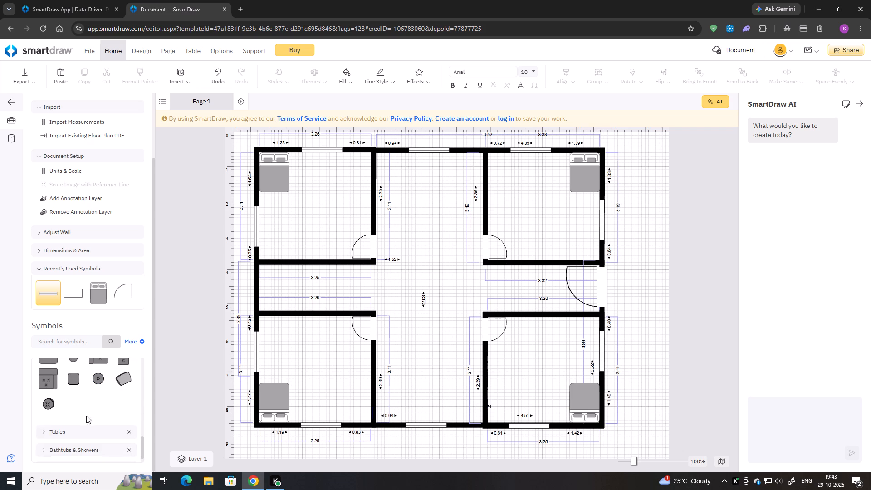
# Add a Table Leaf - Center symbol near the lower-left room's bottom inner corner and lengthen it to about 1.82 high, keeping 0.61 width.
pyautogui.click(59, 436)
pyautogui.scroll(-3, 71, 424)
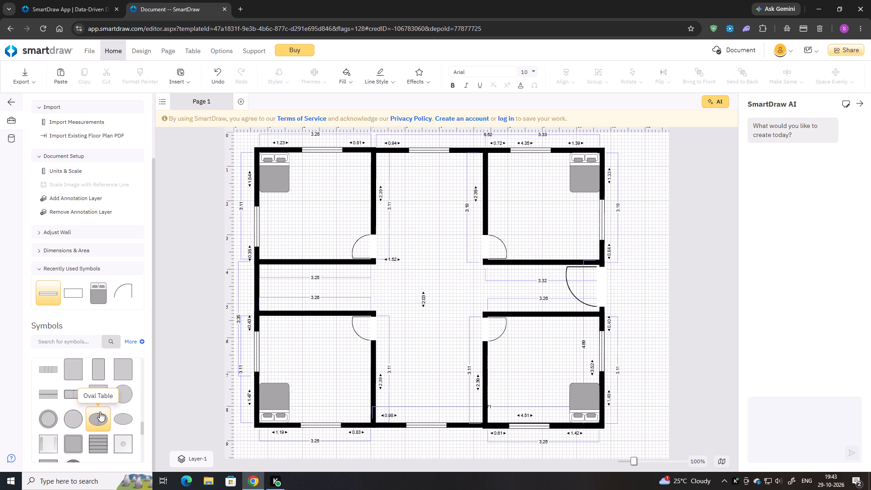
pyautogui.doubleClick(95, 371)
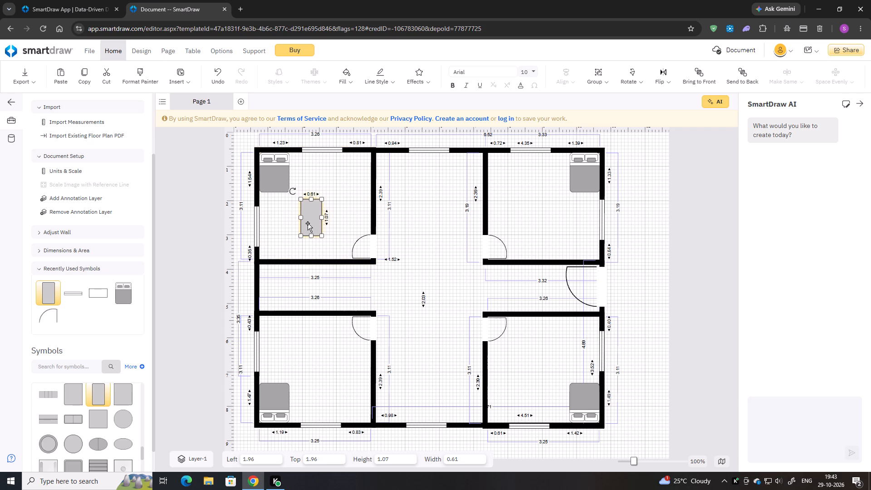
pyautogui.moveTo(309, 221); pyautogui.dragTo(352, 402)
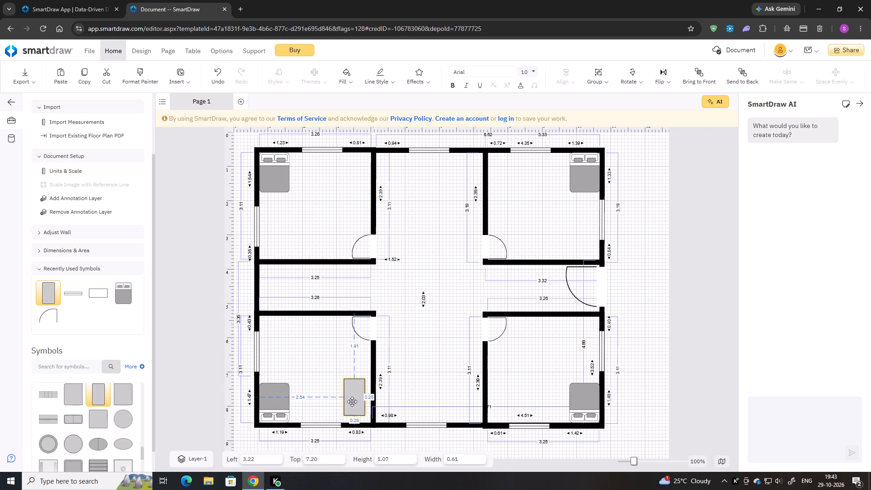
pyautogui.moveTo(352, 402); pyautogui.dragTo(355, 404)
pyautogui.moveTo(359, 382); pyautogui.dragTo(367, 363)
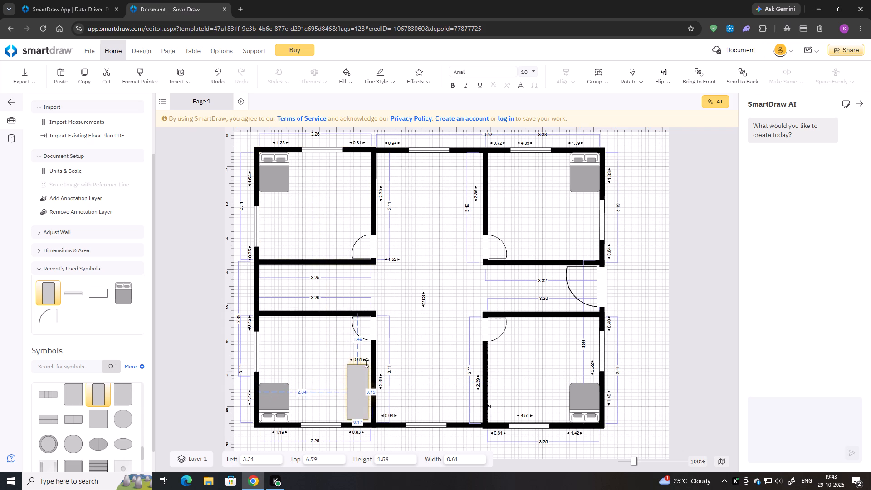
pyautogui.moveTo(367, 363); pyautogui.dragTo(367, 360)
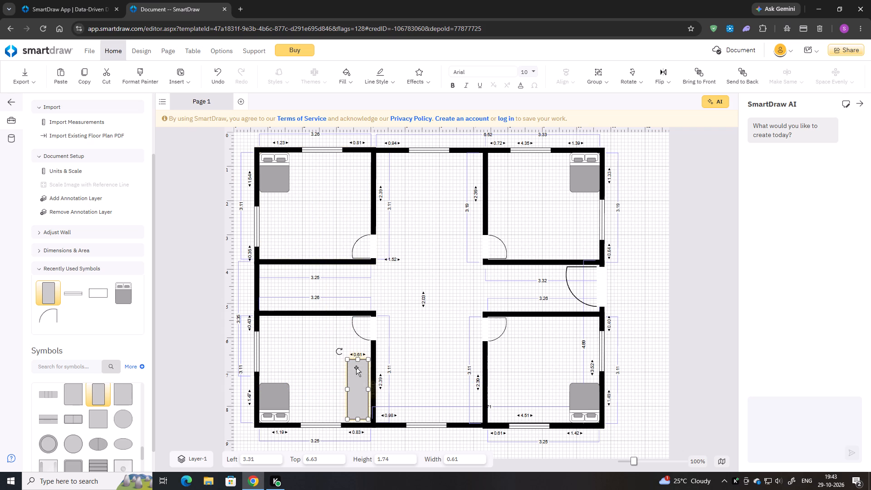
pyautogui.click(358, 360)
# Nudge the tall table flush into the lower-left room's bottom inner corner, at about 3.38 left and 6.65 top.
pyautogui.press('Right')
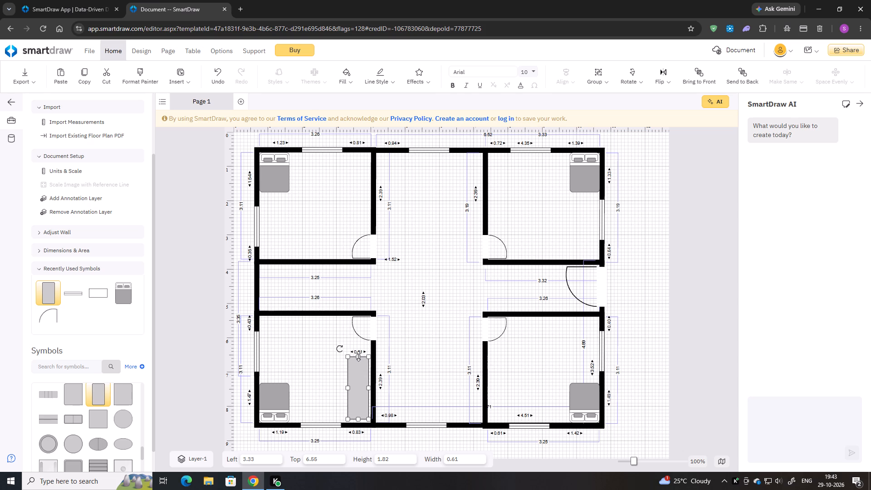
pyautogui.press('Right')
pyautogui.press('Right')
pyautogui.press('Right')
pyautogui.press('Right')
pyautogui.press('Down')
pyautogui.press('Down')
pyautogui.press('Down')
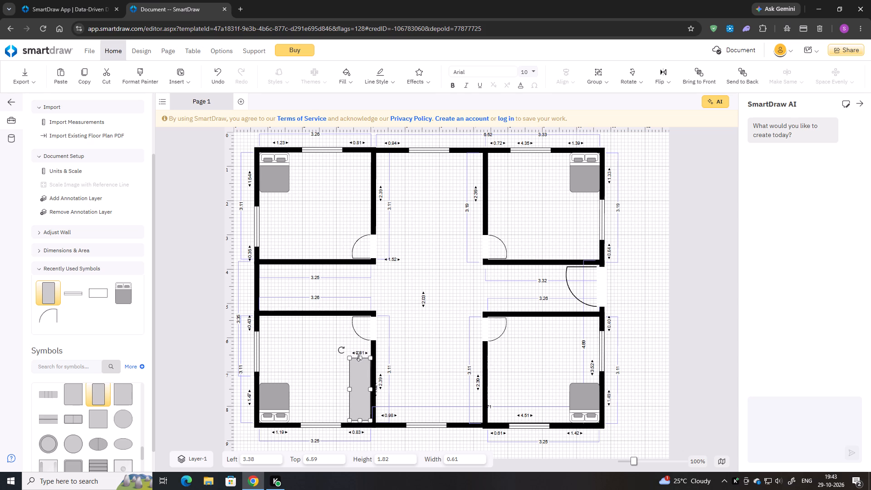
pyautogui.press('Down')
pyautogui.press('Down')
pyautogui.press('Down')
pyautogui.press('Down')
pyautogui.press('Down')
pyautogui.click(330, 380)
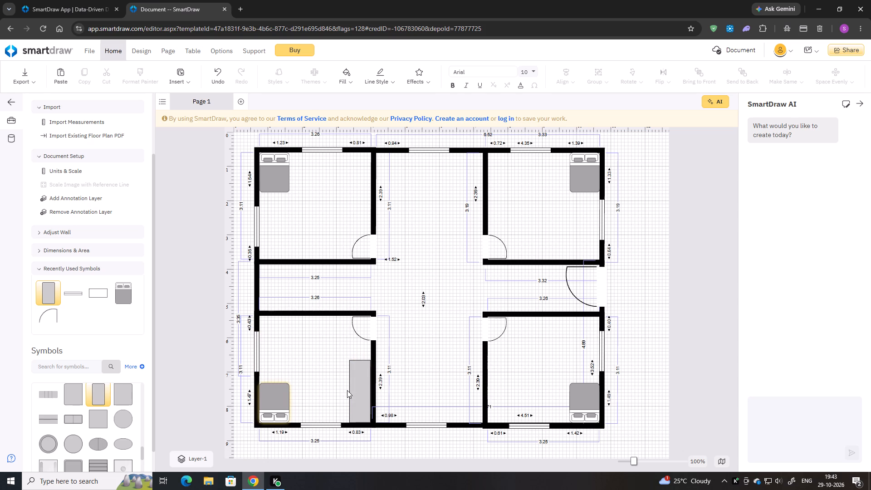
pyautogui.rightClick(357, 385)
pyautogui.click(397, 365)
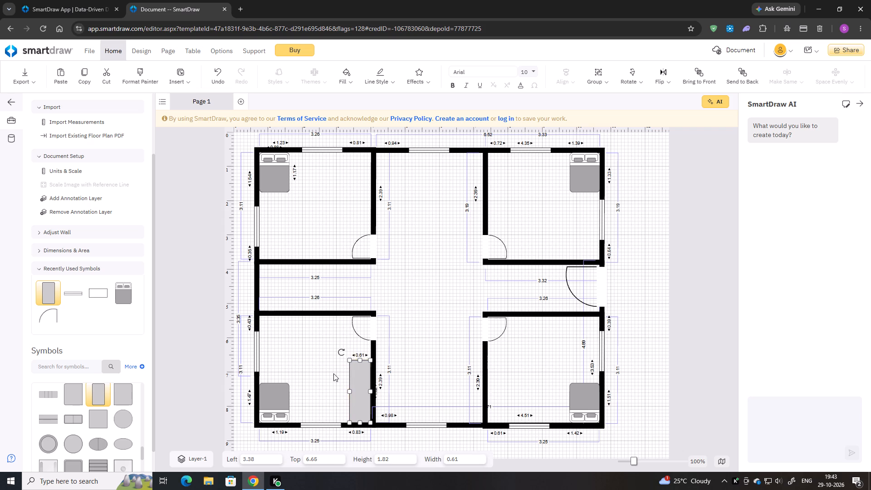
pyautogui.click(333, 373)
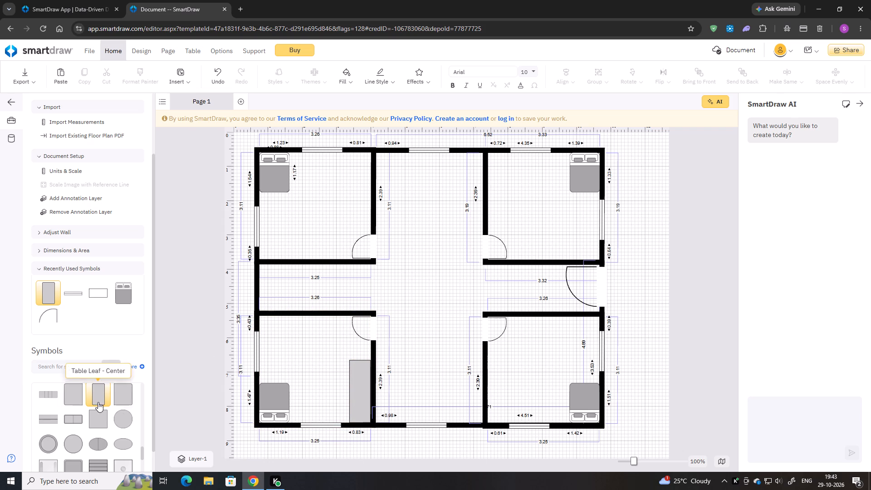
# Add a Rectangle Table - 6' to the lower-left room above the bed, at about 1.00 left and 5.75 top.
pyautogui.scroll(1, 115, 409)
pyautogui.scroll(-1, 114, 408)
pyautogui.scroll(1, 90, 400)
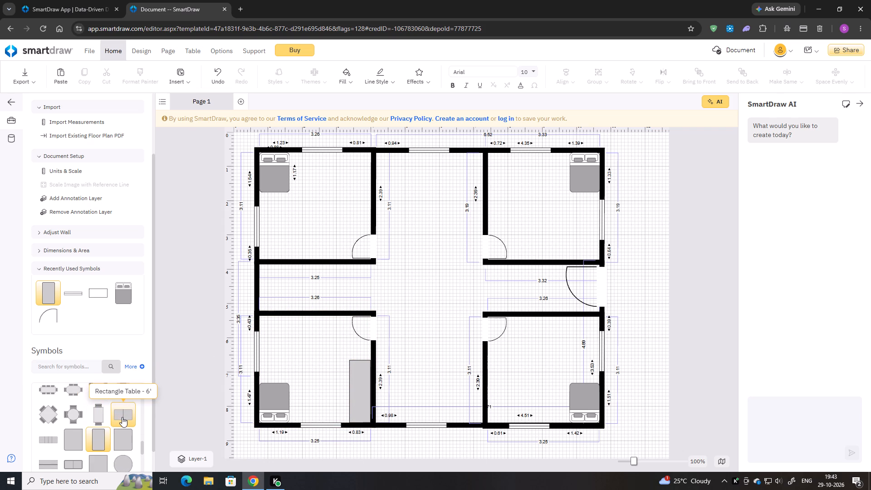
pyautogui.moveTo(122, 417); pyautogui.dragTo(268, 359)
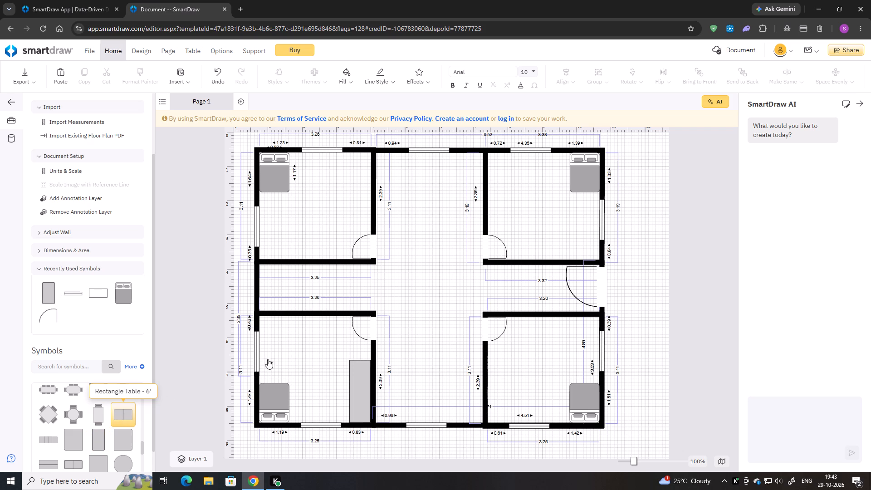
pyautogui.moveTo(268, 359); pyautogui.dragTo(293, 342)
pyautogui.doubleClick(125, 412)
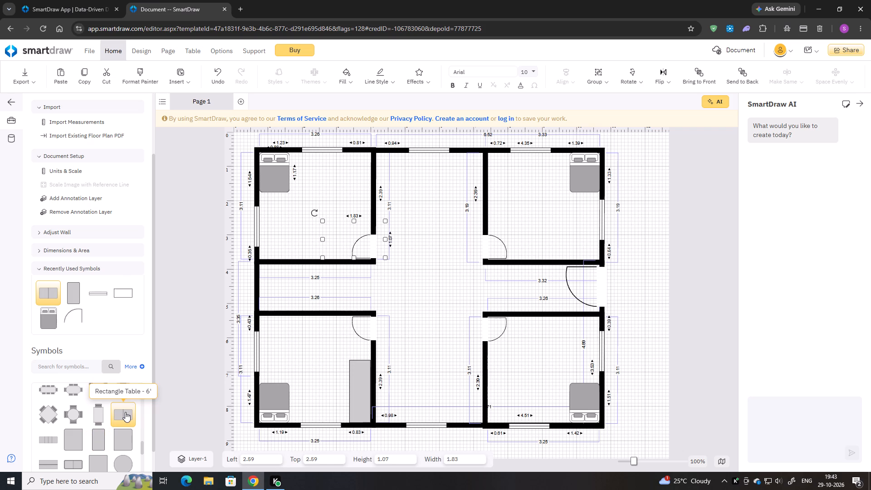
pyautogui.moveTo(339, 247); pyautogui.dragTo(316, 350)
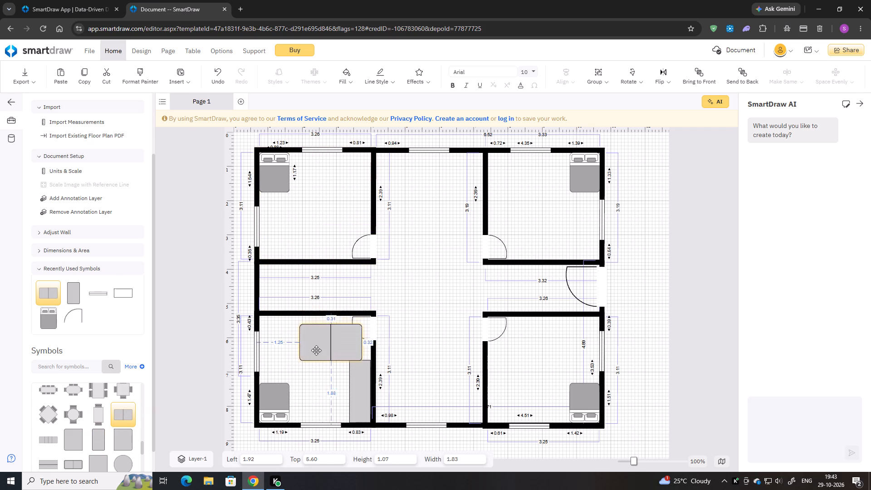
pyautogui.moveTo(316, 350); pyautogui.dragTo(285, 356)
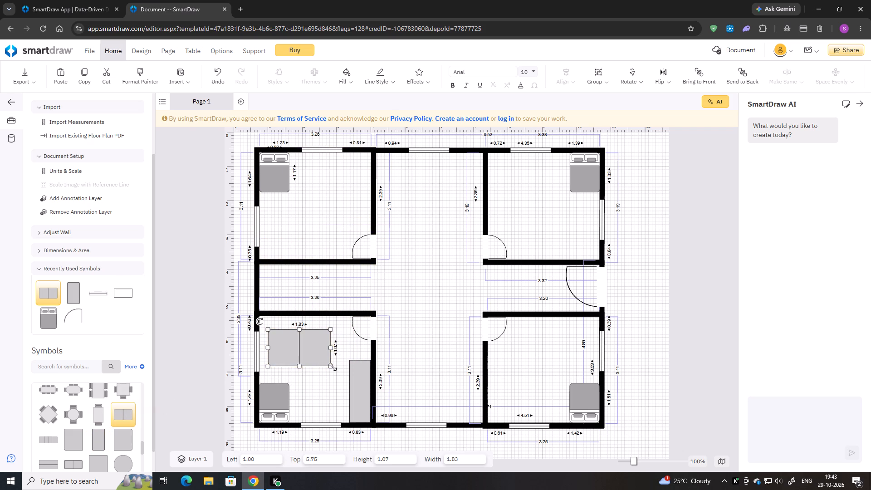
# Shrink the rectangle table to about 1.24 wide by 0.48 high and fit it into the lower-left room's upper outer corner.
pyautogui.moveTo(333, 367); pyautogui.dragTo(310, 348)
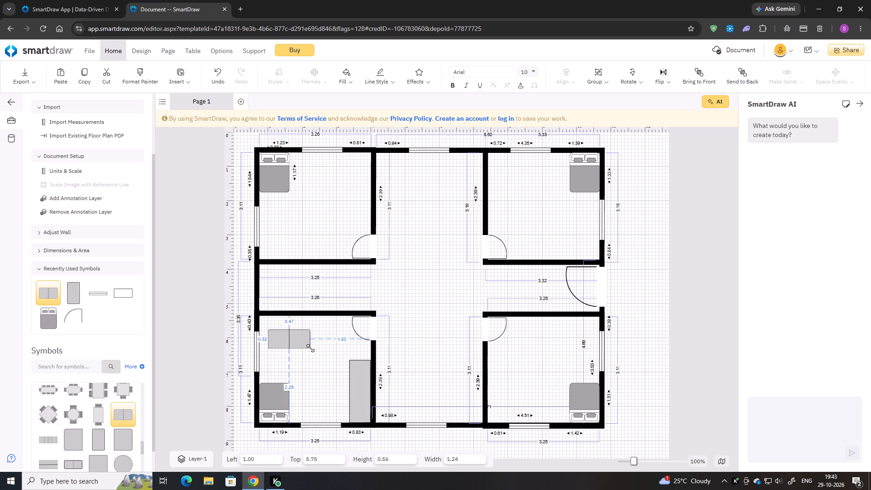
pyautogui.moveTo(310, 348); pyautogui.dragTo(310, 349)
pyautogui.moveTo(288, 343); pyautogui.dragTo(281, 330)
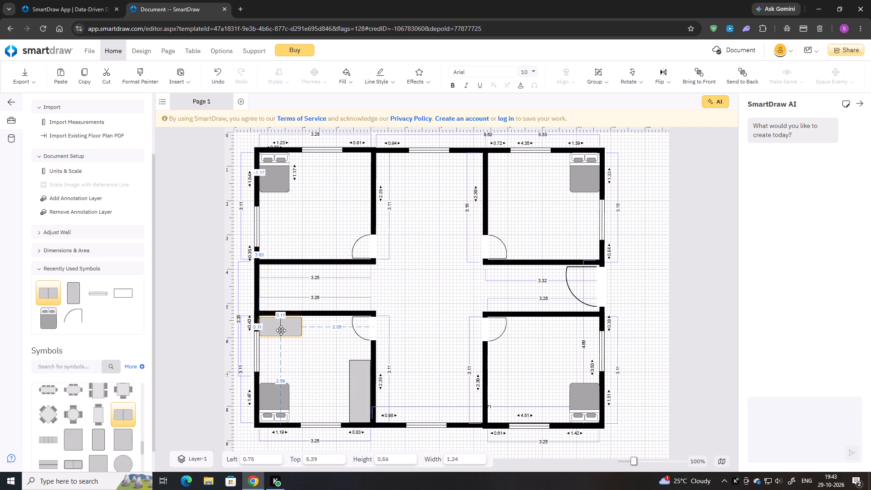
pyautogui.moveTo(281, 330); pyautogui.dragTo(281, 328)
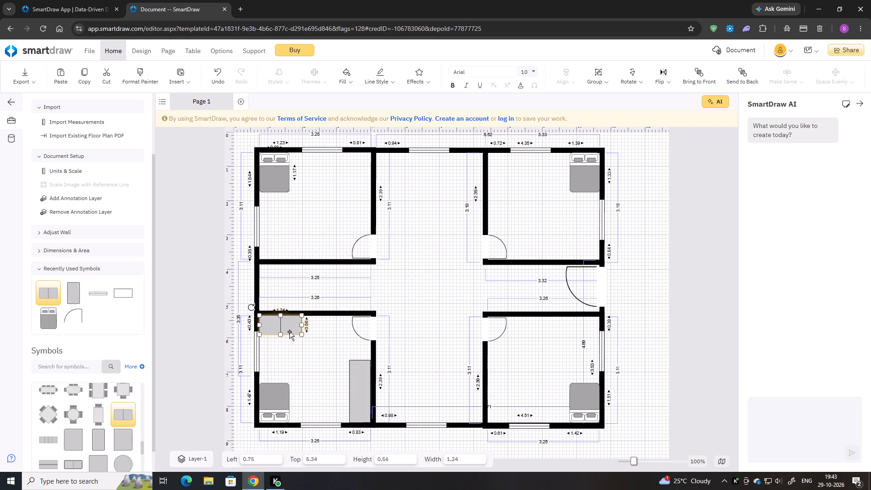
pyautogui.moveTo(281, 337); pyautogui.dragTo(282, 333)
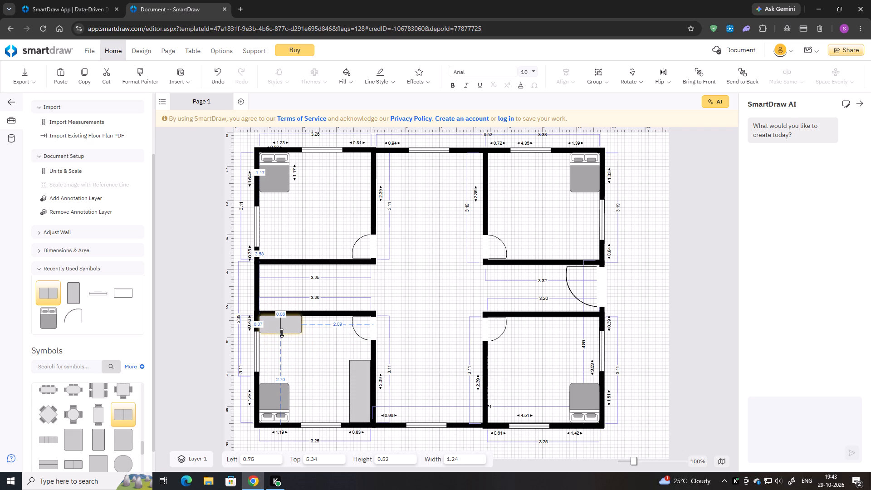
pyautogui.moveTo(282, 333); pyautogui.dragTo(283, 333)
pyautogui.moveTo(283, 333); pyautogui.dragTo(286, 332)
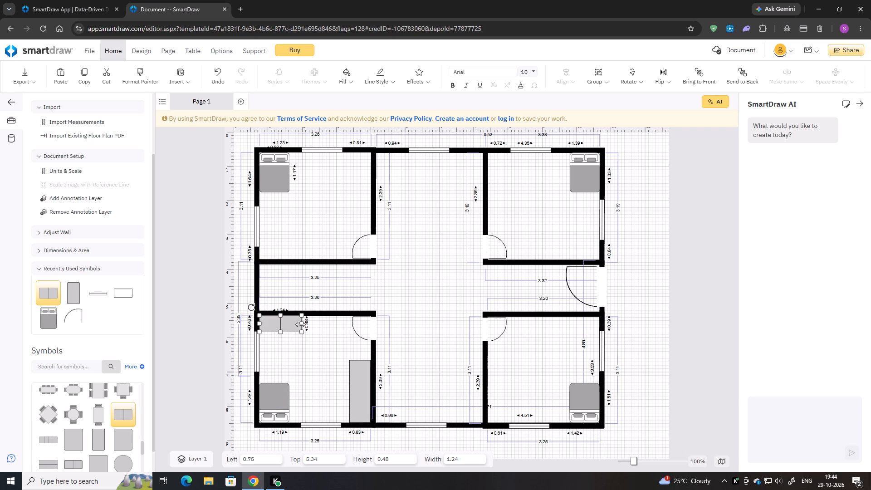
# Delete the rectangle table from the lower-left room's upper outer corner.
pyautogui.press('Delete')
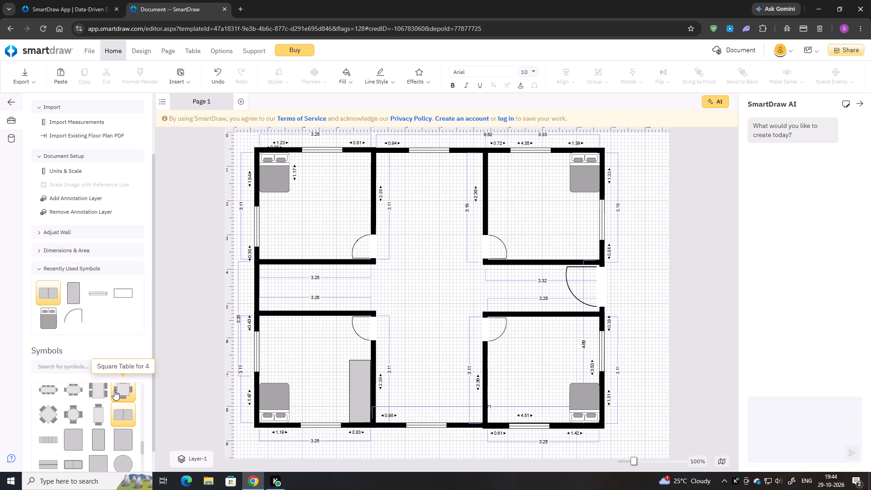
pyautogui.click(74, 369)
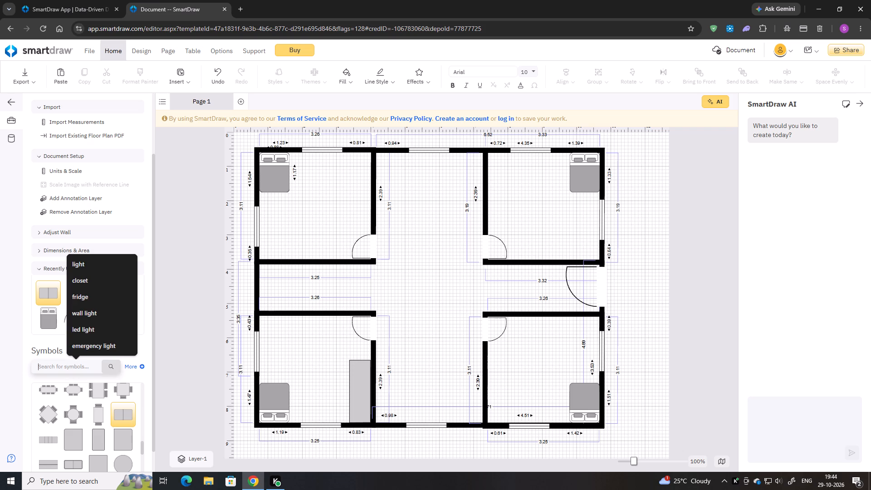
pyautogui.click(429, 413)
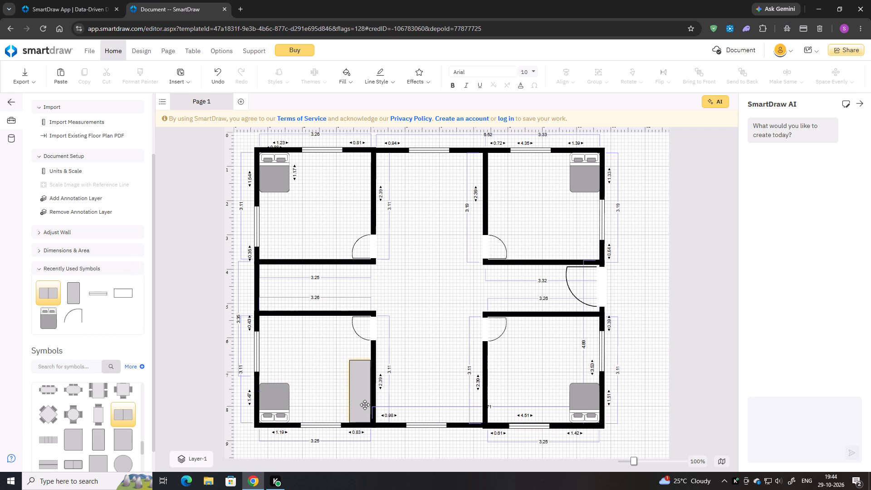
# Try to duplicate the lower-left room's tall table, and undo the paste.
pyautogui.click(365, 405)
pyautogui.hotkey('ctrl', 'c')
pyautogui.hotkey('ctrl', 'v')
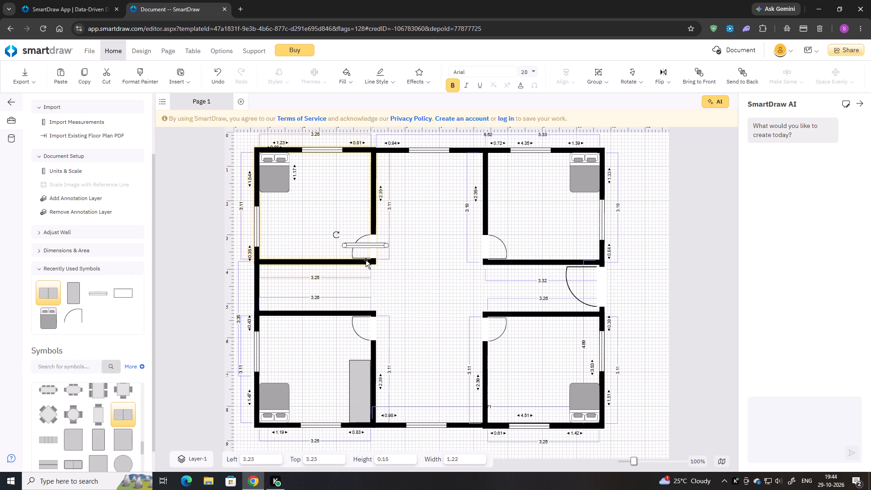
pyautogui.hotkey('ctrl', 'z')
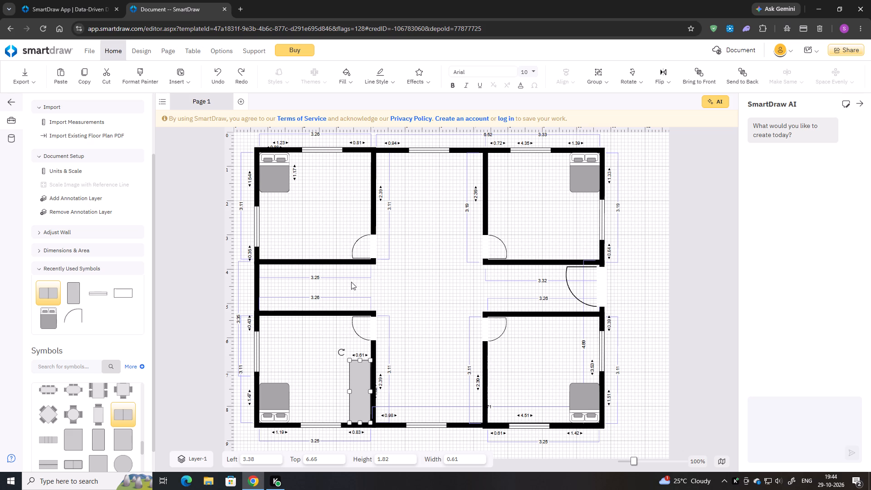
# Duplicate the lower-left room's tall table into the lower-right room's bottom inner corner, at about 7.39 left.
pyautogui.click(363, 387)
pyautogui.hotkey('ctrl', 'c')
pyautogui.hotkey('ctrl', 'v')
pyautogui.moveTo(377, 300); pyautogui.dragTo(499, 393)
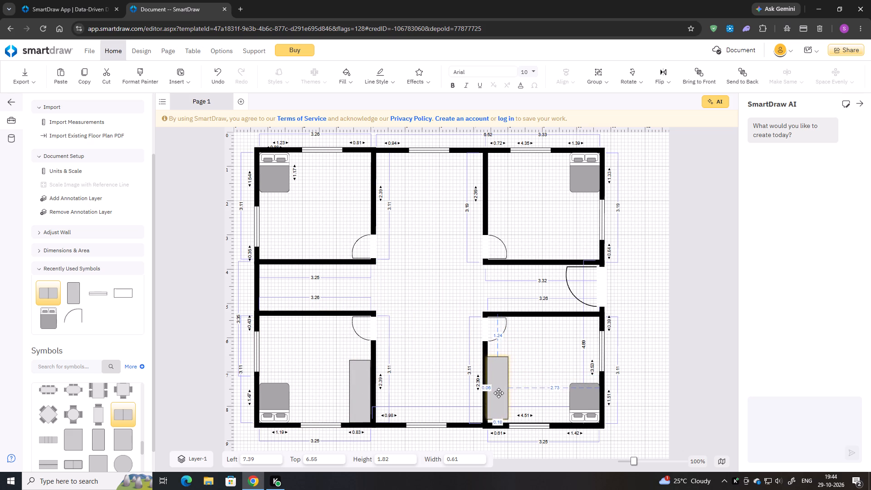
pyautogui.moveTo(499, 393); pyautogui.dragTo(499, 394)
pyautogui.click(518, 382)
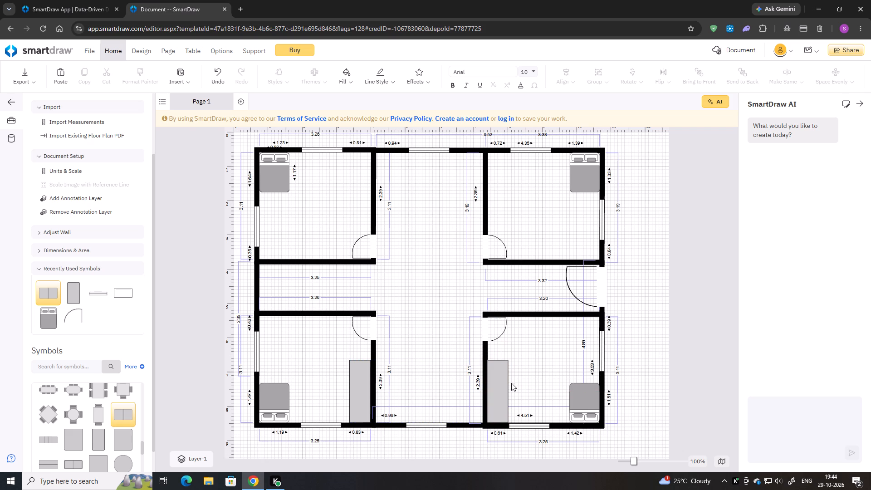
# Place another copy of the tall table in the upper-left room's top inner corner, at about 3.39 left and 0.60 top.
pyautogui.hotkey('ctrl', 'v')
pyautogui.moveTo(399, 318); pyautogui.dragTo(352, 233)
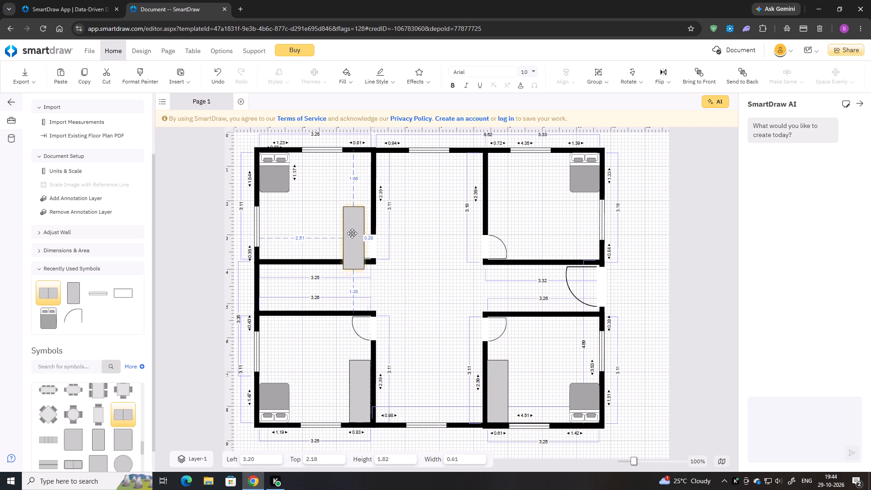
pyautogui.moveTo(352, 233); pyautogui.dragTo(358, 186)
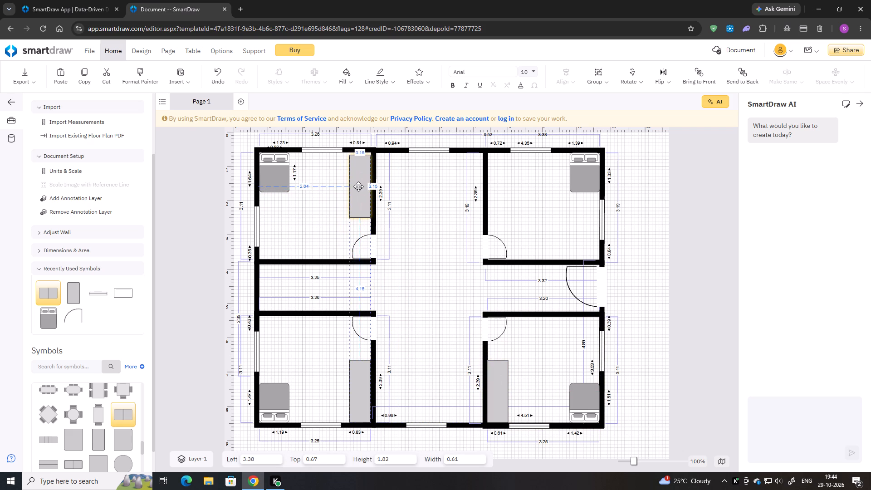
pyautogui.moveTo(358, 186); pyautogui.dragTo(359, 185)
pyautogui.press('Right')
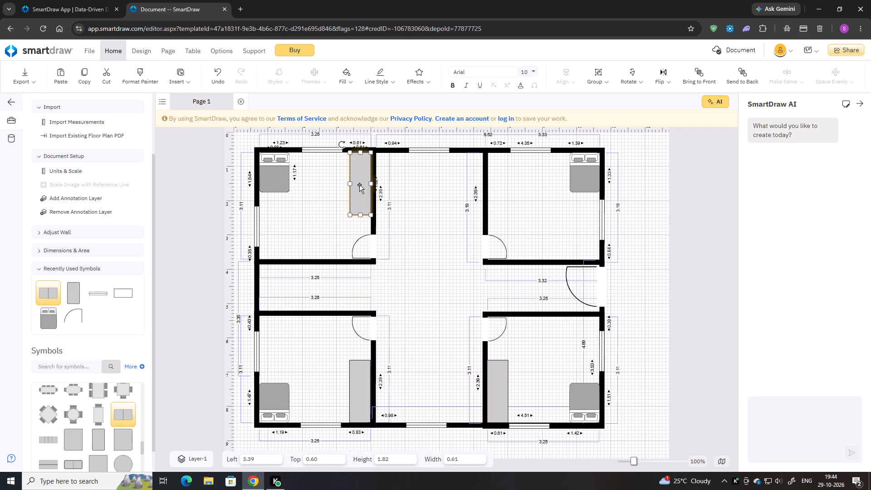
# Place another tall table copy in the upper-right room's top inner corner, at about 7.4 left and 0.60 top, nudging it clear of the wall.
pyautogui.hotkey('ctrl', 'v')
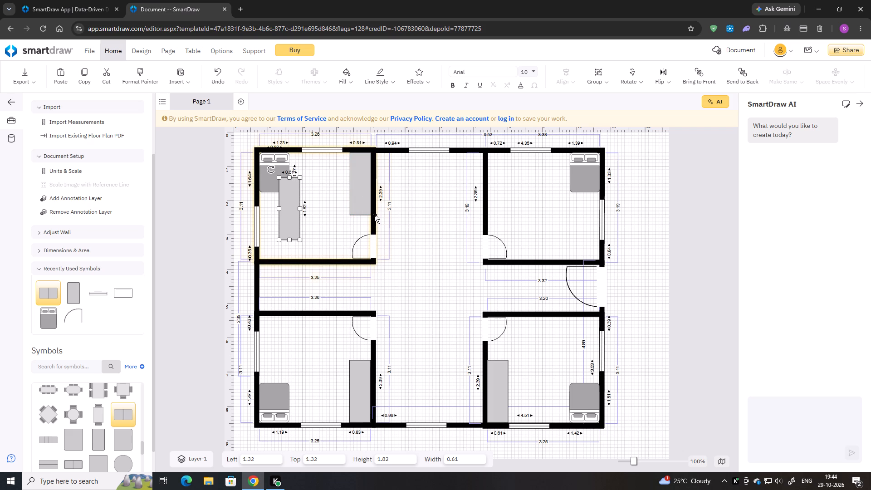
pyautogui.moveTo(288, 206); pyautogui.dragTo(435, 207)
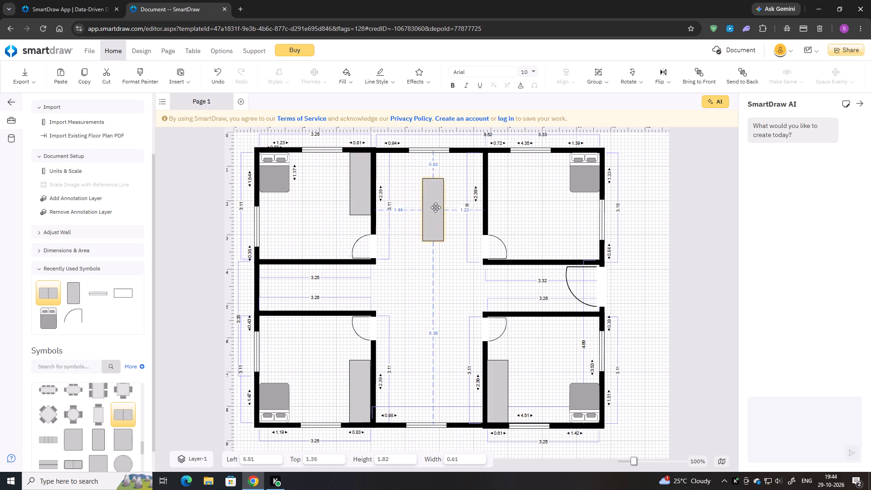
pyautogui.moveTo(435, 207); pyautogui.dragTo(497, 182)
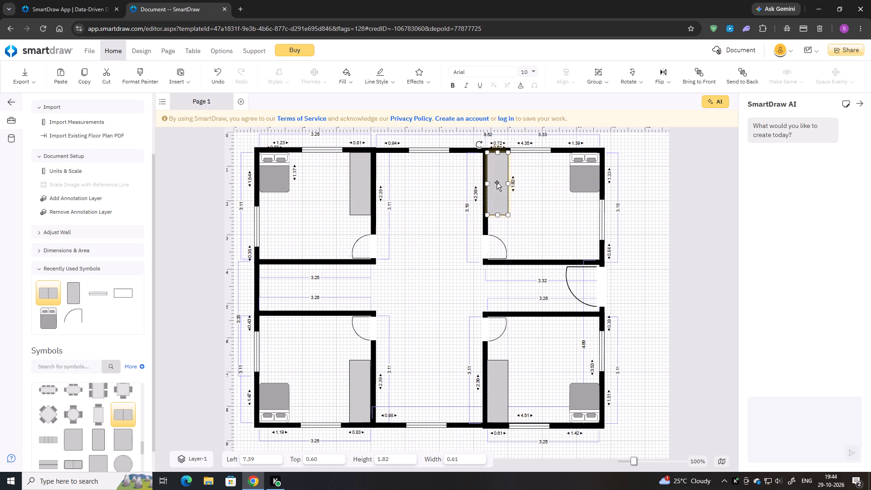
pyautogui.click(521, 195)
pyautogui.click(504, 189)
pyautogui.press('Right')
pyautogui.click(537, 193)
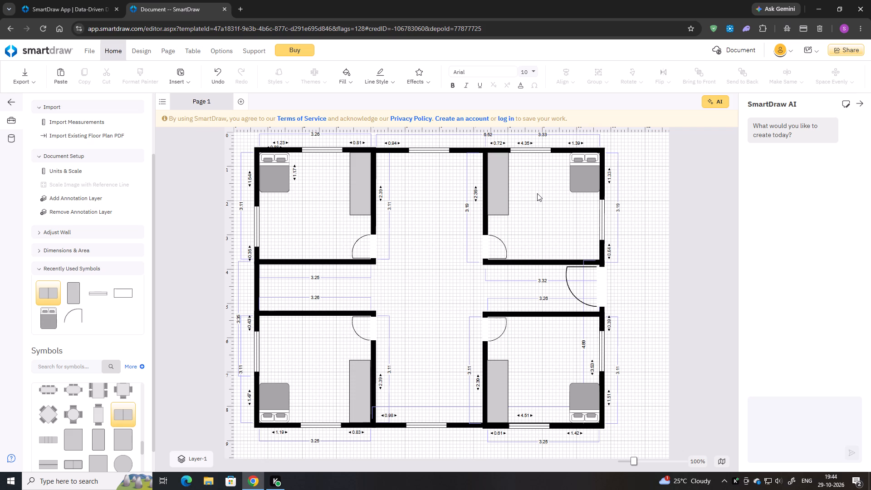
pyautogui.click(506, 185)
pyautogui.press('Right')
pyautogui.click(530, 190)
# Examine the sofa and table symbols for further furniture.
pyautogui.scroll(-1, 409, 373)
pyautogui.scroll(2, 118, 417)
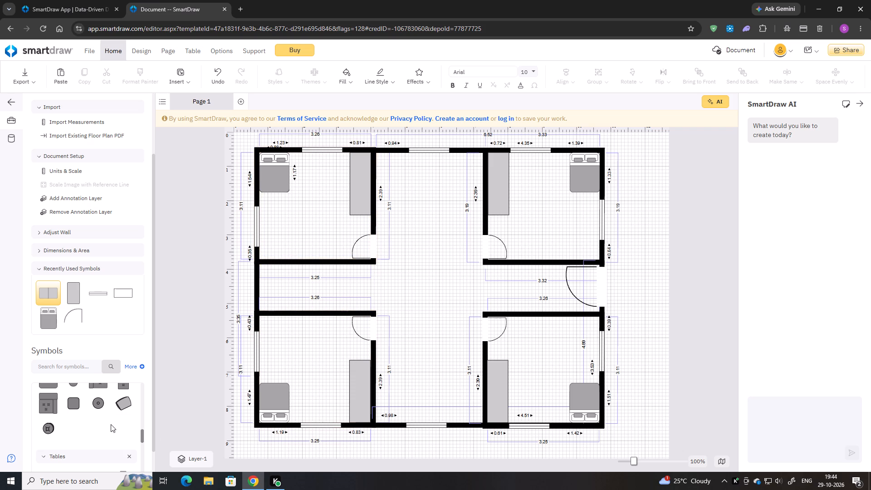
pyautogui.scroll(5, 111, 424)
pyautogui.scroll(-5, 109, 422)
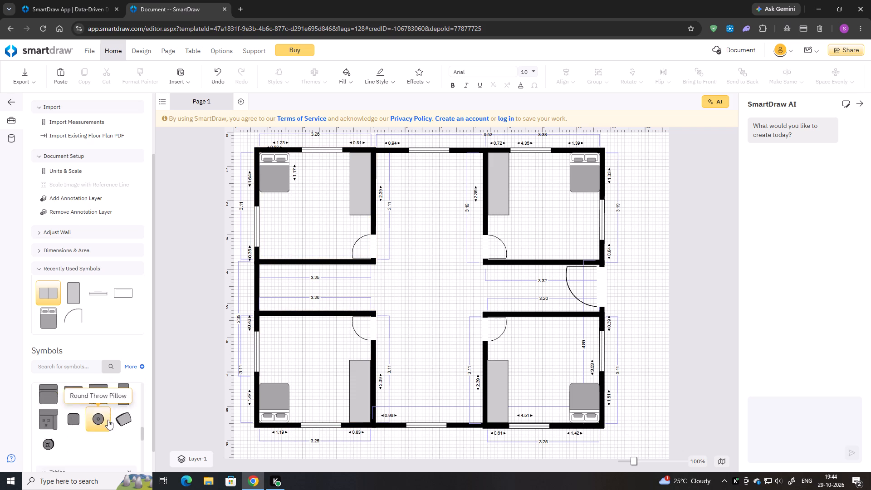
pyautogui.scroll(-5, 108, 420)
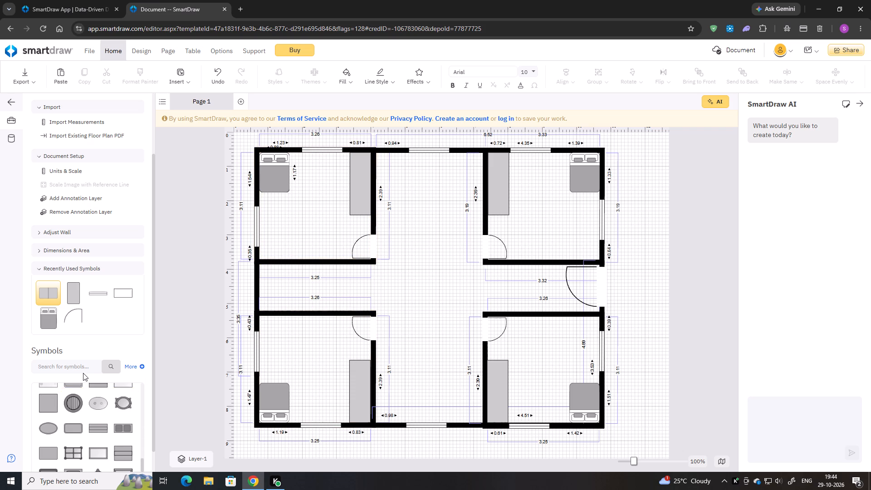
pyautogui.scroll(2, 65, 134)
# Draw a vertical wall about 1.42 long closing the inner end of the left corridor between the two left rooms.
pyautogui.click(72, 151)
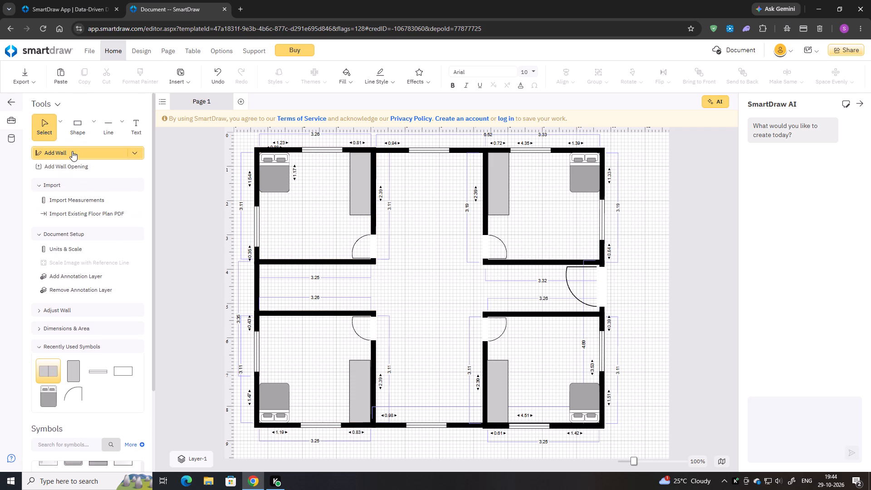
pyautogui.click(372, 263)
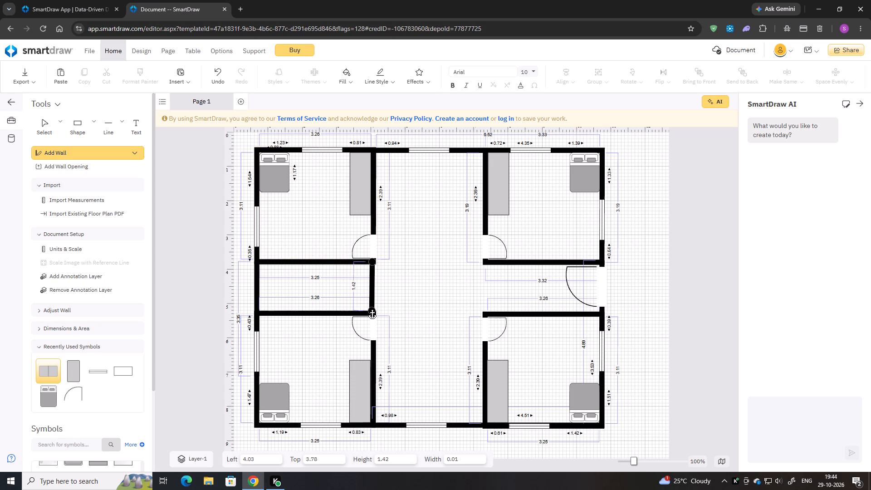
pyautogui.click(372, 308)
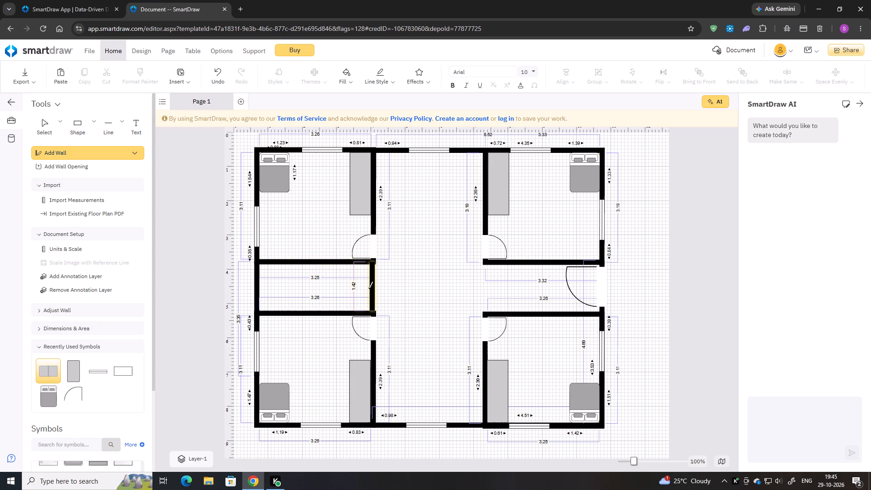
pyautogui.click(117, 150)
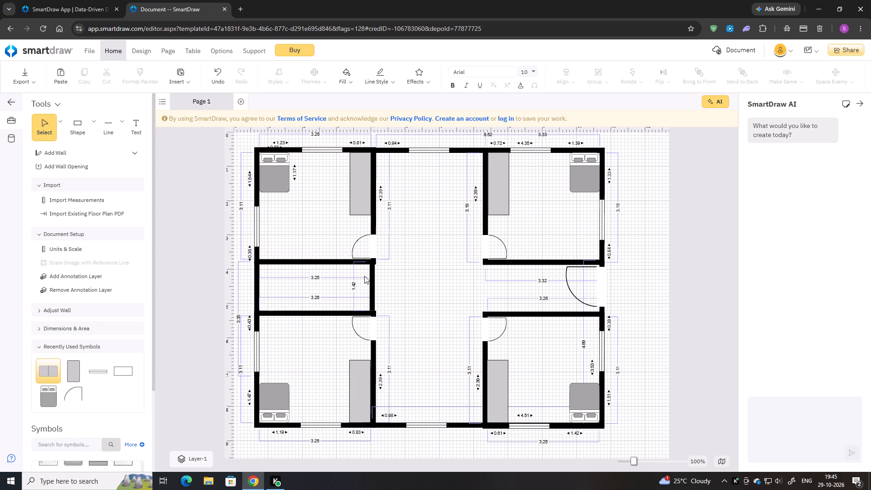
# Adjust both ends of the new corridor wall to line up with the room walls, extending it to about 1.59 long.
pyautogui.click(372, 278)
pyautogui.click(372, 262)
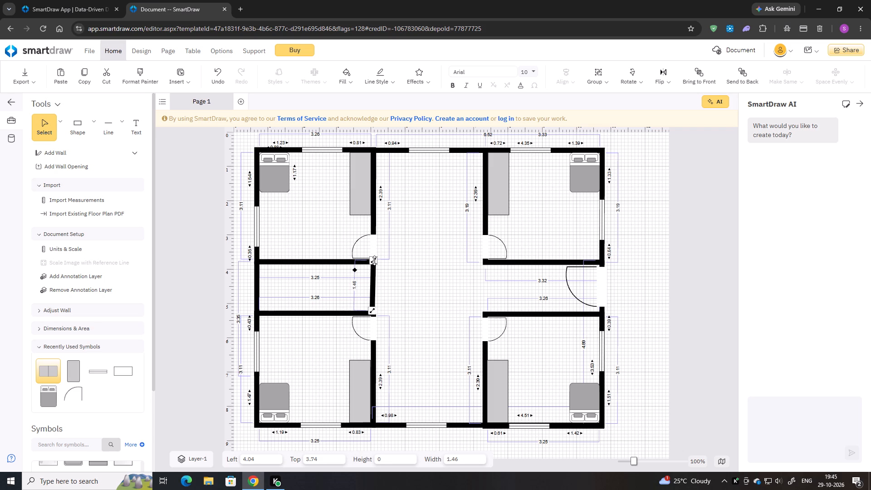
pyautogui.click(372, 309)
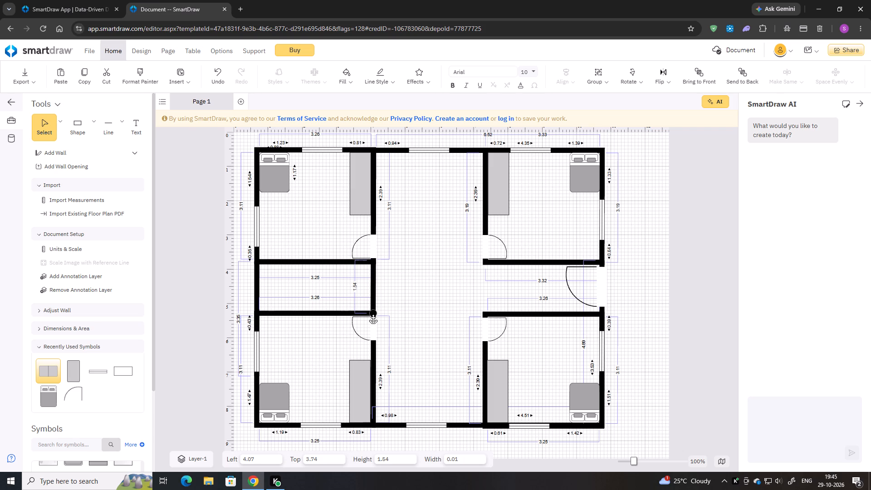
pyautogui.click(396, 262)
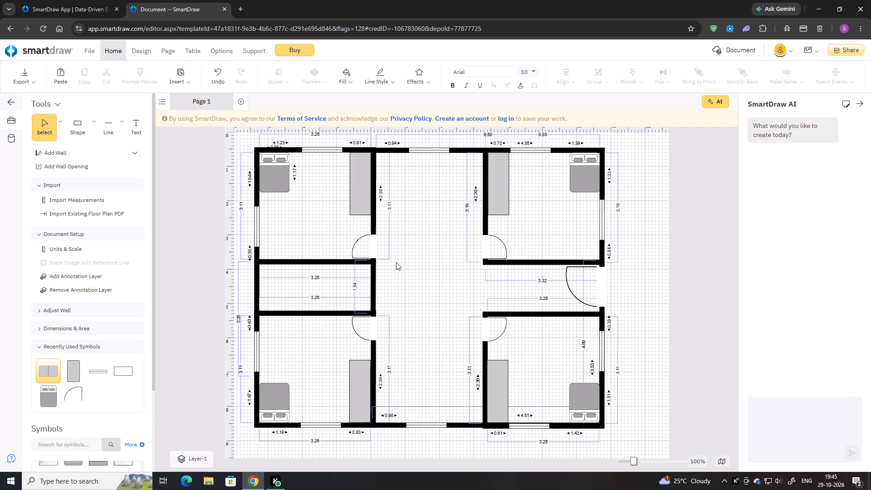
pyautogui.click(374, 306)
pyautogui.click(372, 315)
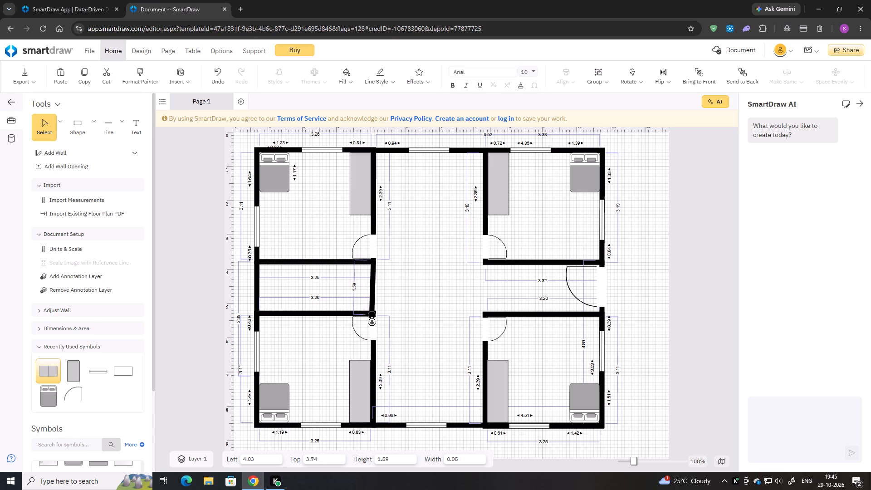
pyautogui.click(396, 287)
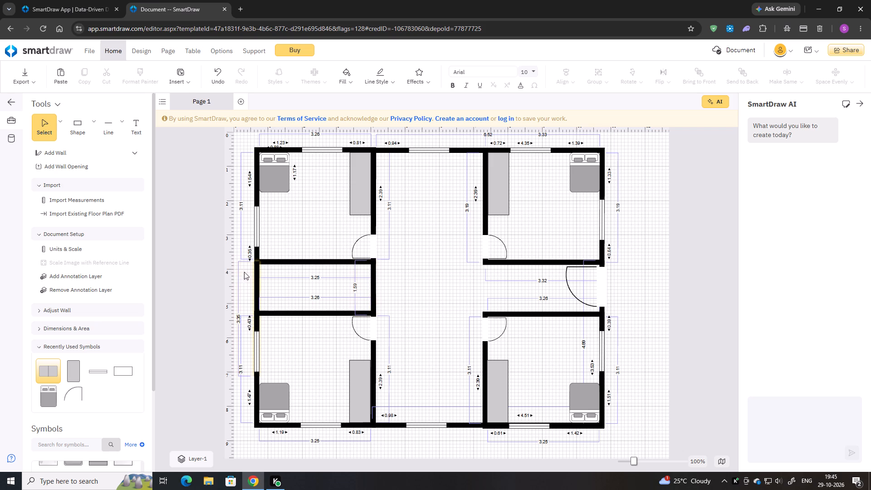
# Place a 28" door in the left corridor's inner wall at about 3.45 left and 3.88 top, flipped both ways to swing into the corridor.
pyautogui.scroll(-2, 77, 293)
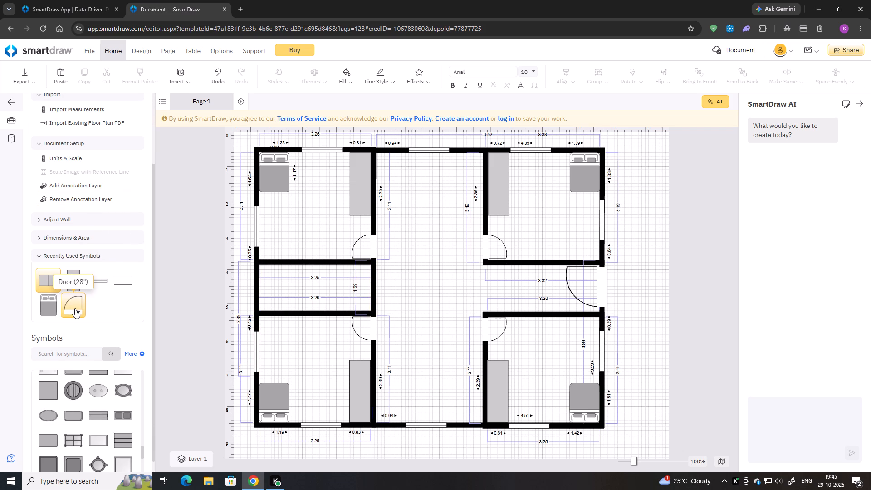
pyautogui.moveTo(75, 308); pyautogui.dragTo(366, 279)
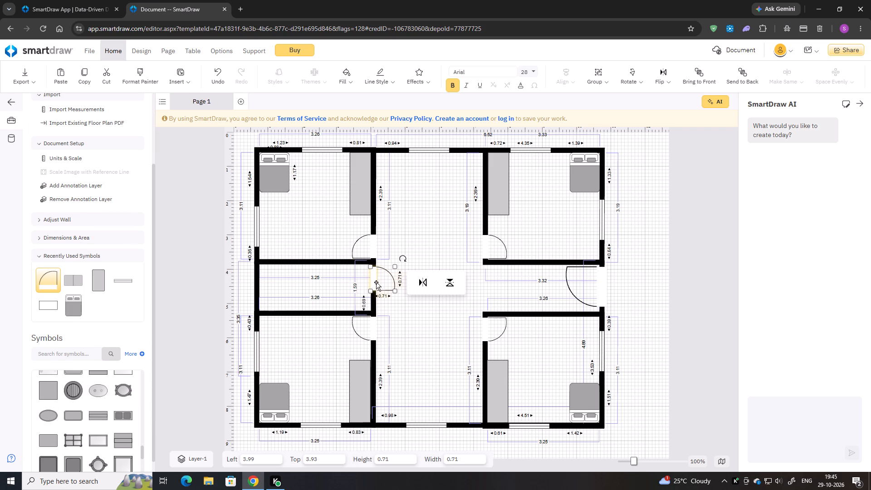
pyautogui.click(446, 279)
pyautogui.click(422, 279)
pyautogui.click(372, 276)
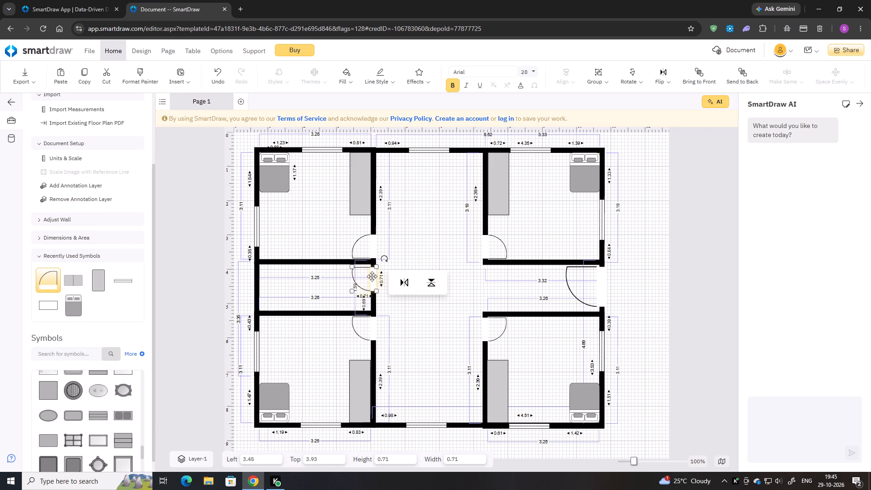
pyautogui.click(386, 304)
# Search the symbol library for "chair" and examine the chair symbols for one to use at the tables.
pyautogui.scroll(-1, 328, 363)
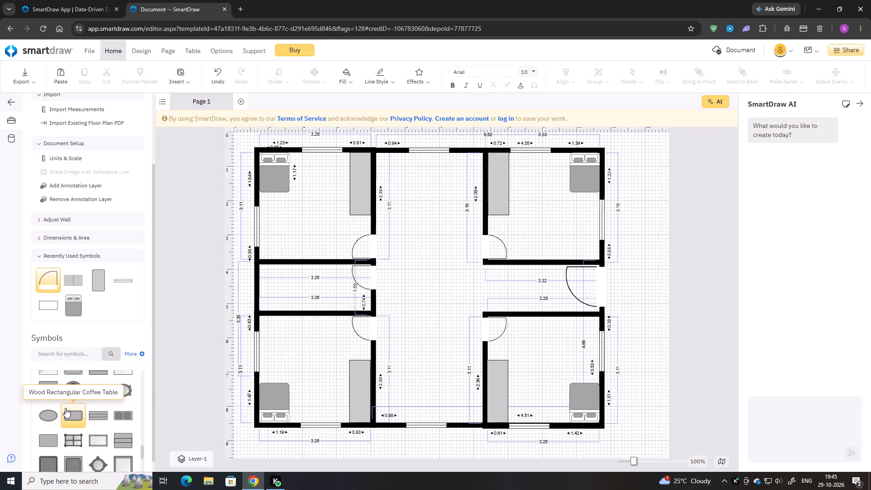
pyautogui.scroll(2, 135, 423)
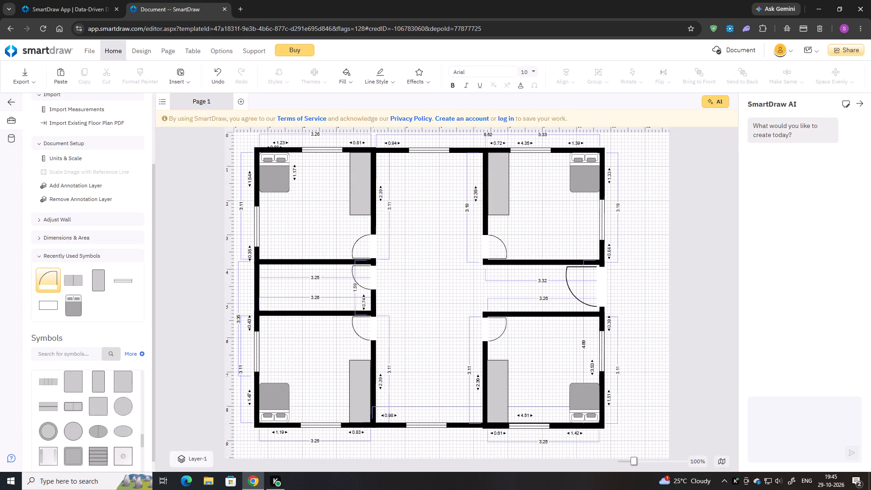
pyautogui.click(72, 350)
pyautogui.press('c')
pyautogui.write('hair')
pyautogui.press('Return')
pyautogui.scroll(-1, 102, 436)
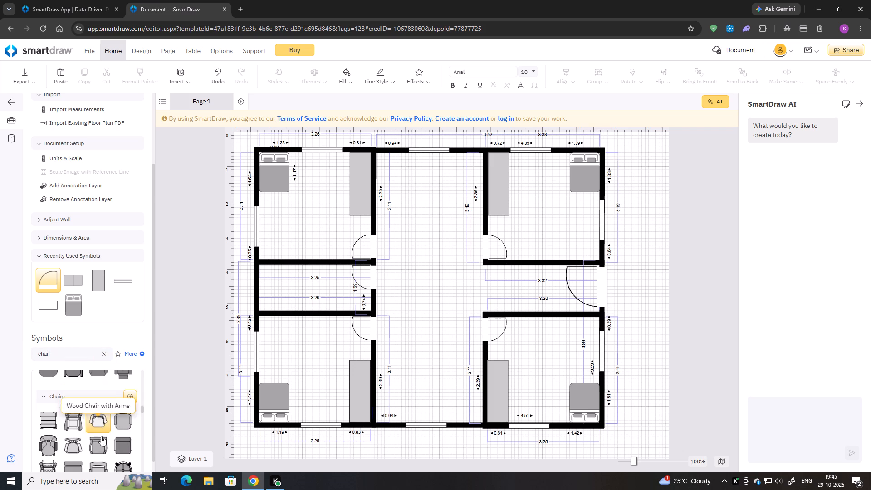
pyautogui.scroll(-2, 110, 429)
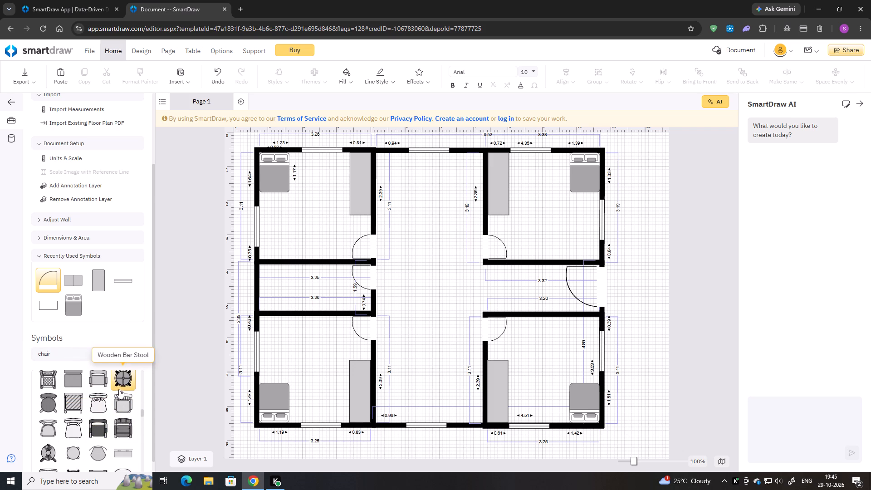
pyautogui.scroll(2, 93, 384)
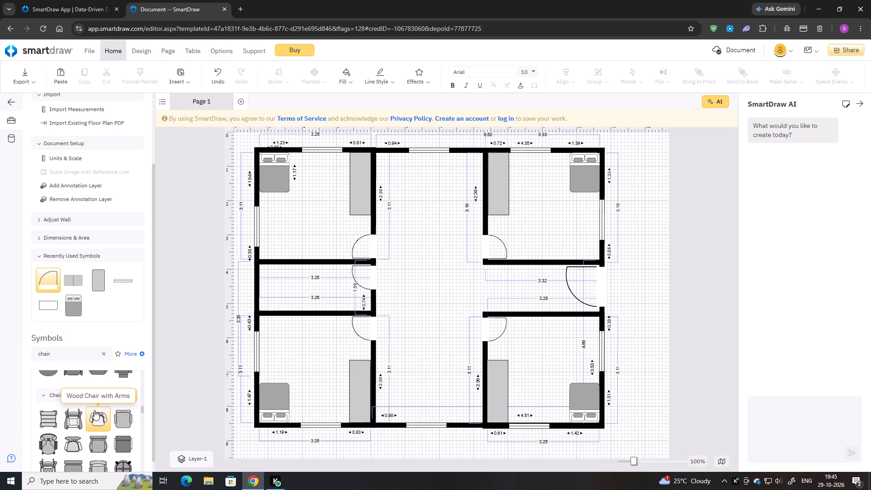
pyautogui.scroll(-1, 105, 424)
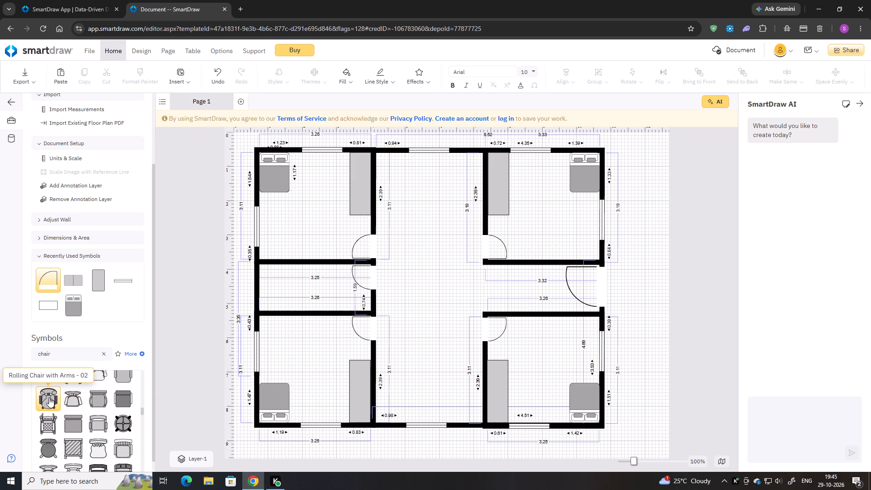
# Add six Rolling Chair with Arms - 02 symbols to the plan, copying one to complete the set.
pyautogui.tripleClick(49, 397)
pyautogui.click(49, 397)
pyautogui.doubleClick(47, 397)
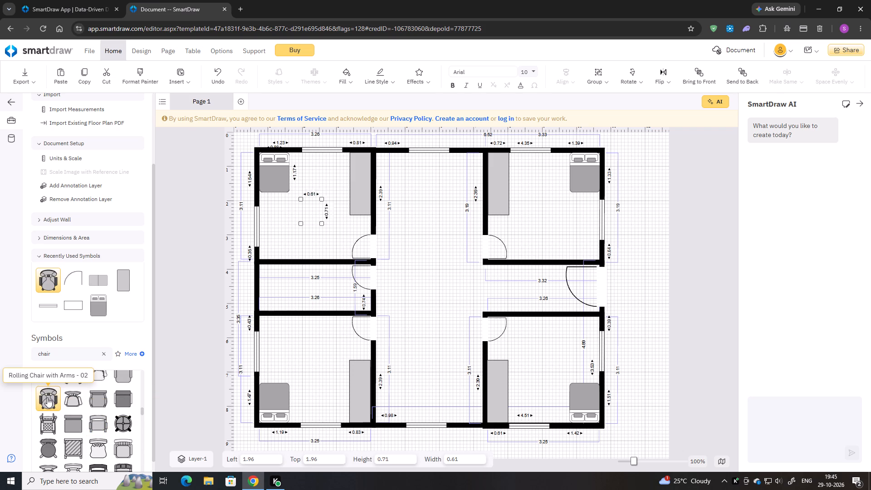
pyautogui.doubleClick(47, 397)
pyautogui.doubleClick(47, 397)
pyautogui.doubleClick(48, 395)
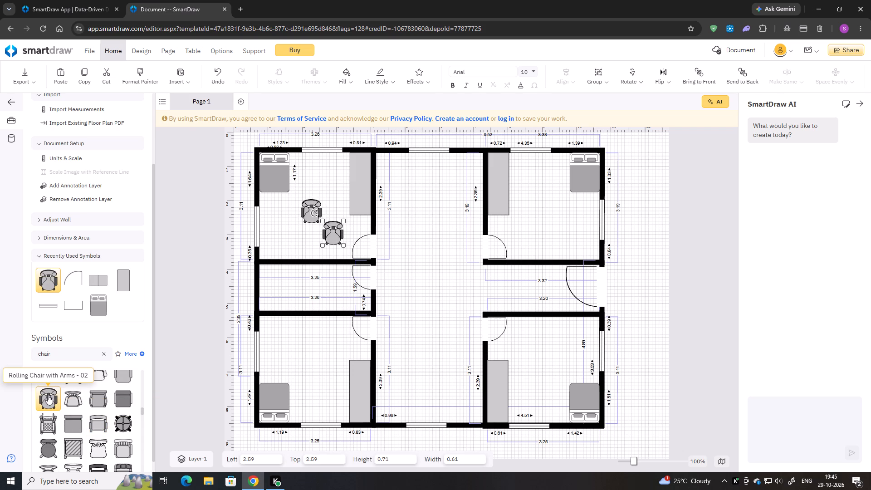
pyautogui.doubleClick(48, 395)
pyautogui.doubleClick(48, 395)
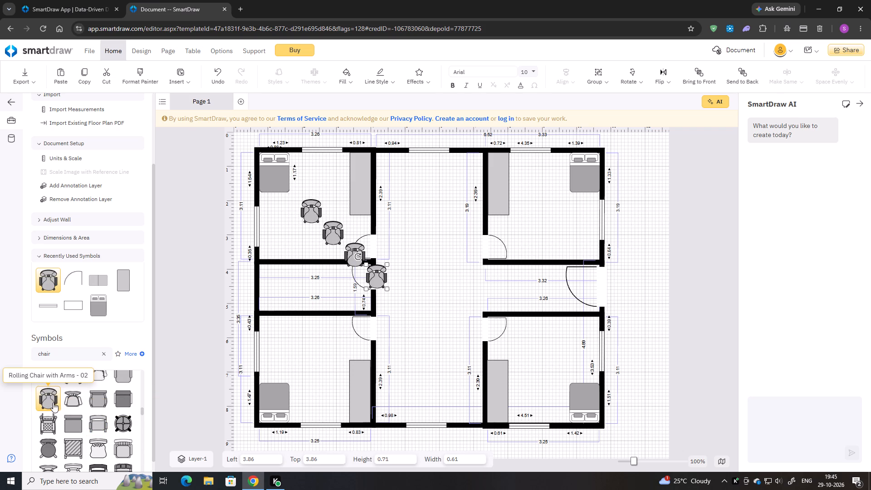
pyautogui.click(369, 284)
pyautogui.hotkey('ctrl', 'c')
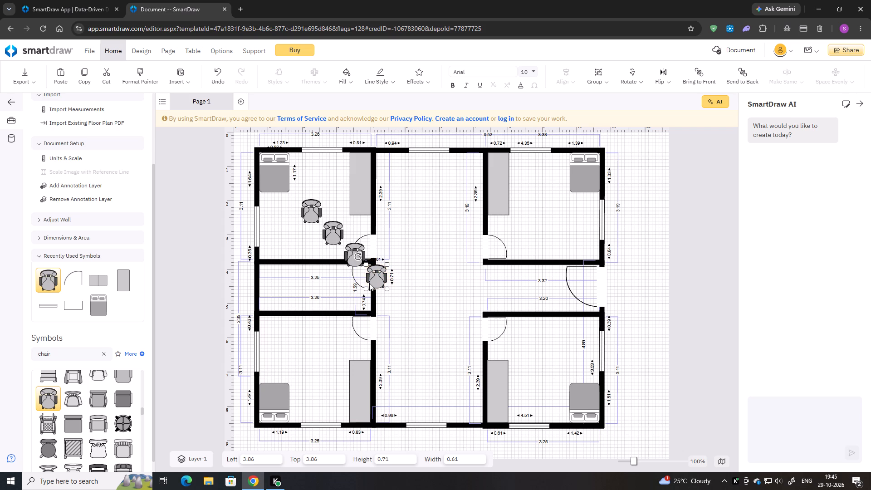
pyautogui.hotkey('ctrl', 'v')
pyautogui.hotkey('ctrl', 'v')
# Place a rolling chair at the upper part of the lower-left room's table, angled towards it, at about 2.99 left and 6.61 top.
pyautogui.moveTo(403, 301); pyautogui.dragTo(348, 367)
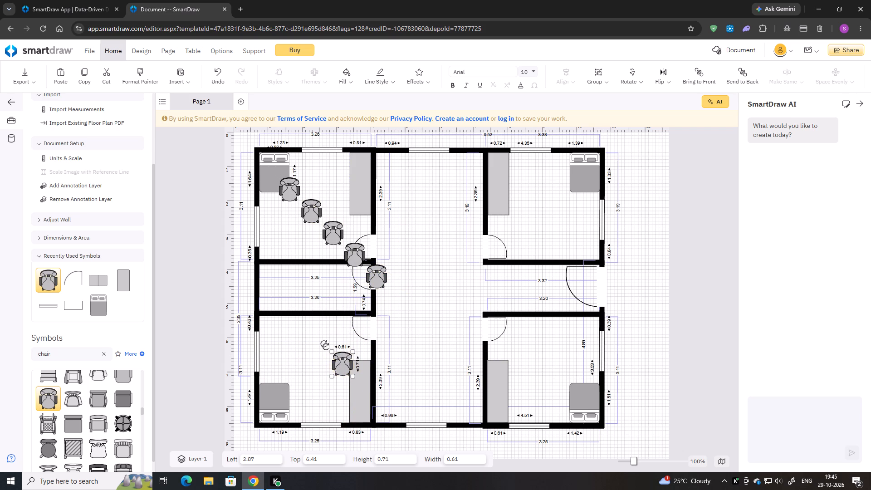
pyautogui.moveTo(325, 344); pyautogui.dragTo(313, 368)
pyautogui.moveTo(347, 366); pyautogui.dragTo(352, 373)
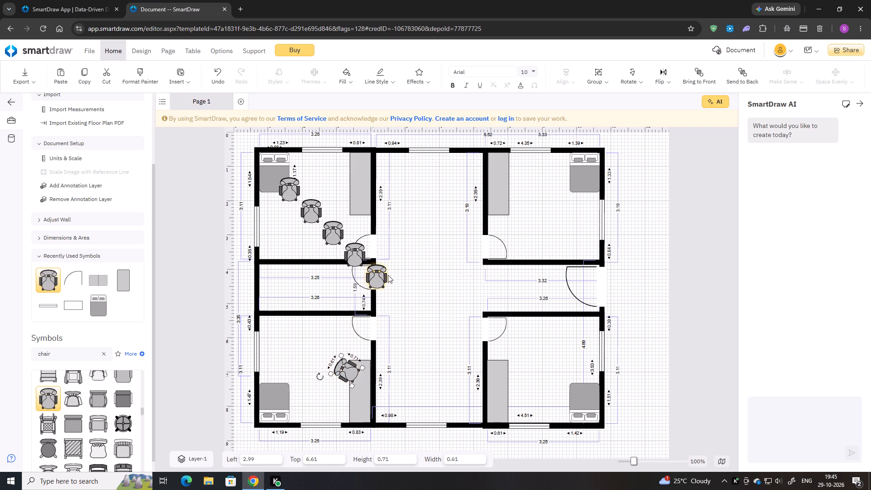
# Place a second rolling chair at the lower part of the lower-left room's table, rotated to face the table at an upward angle.
pyautogui.moveTo(377, 282); pyautogui.dragTo(331, 400)
pyautogui.moveTo(313, 370); pyautogui.dragTo(303, 401)
pyautogui.click(325, 393)
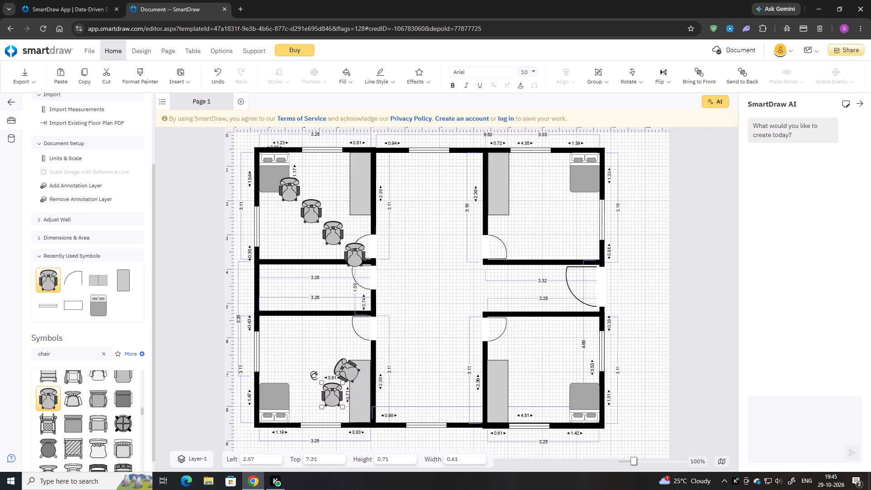
pyautogui.moveTo(314, 377); pyautogui.dragTo(330, 416)
pyautogui.moveTo(337, 388); pyautogui.dragTo(345, 399)
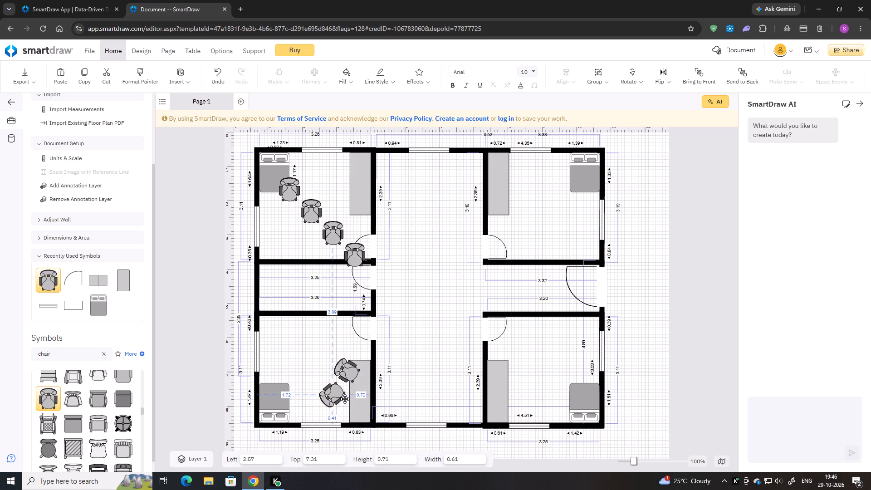
pyautogui.moveTo(345, 399); pyautogui.dragTo(351, 401)
pyautogui.click(351, 371)
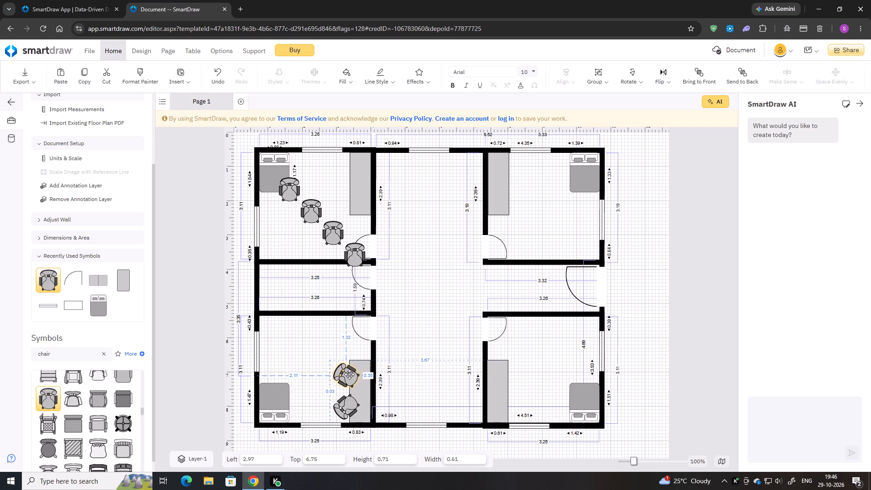
# Place a rolling chair at the upper part of the upper-left room's table, rotated to face the table at a downward angle.
pyautogui.moveTo(353, 253); pyautogui.dragTo(341, 200)
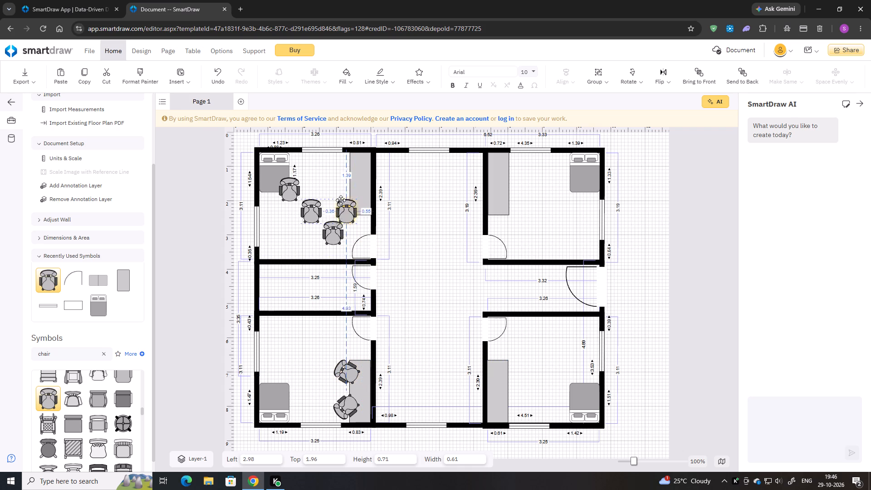
pyautogui.moveTo(341, 200); pyautogui.dragTo(333, 169)
pyautogui.moveTo(313, 152); pyautogui.dragTo(308, 179)
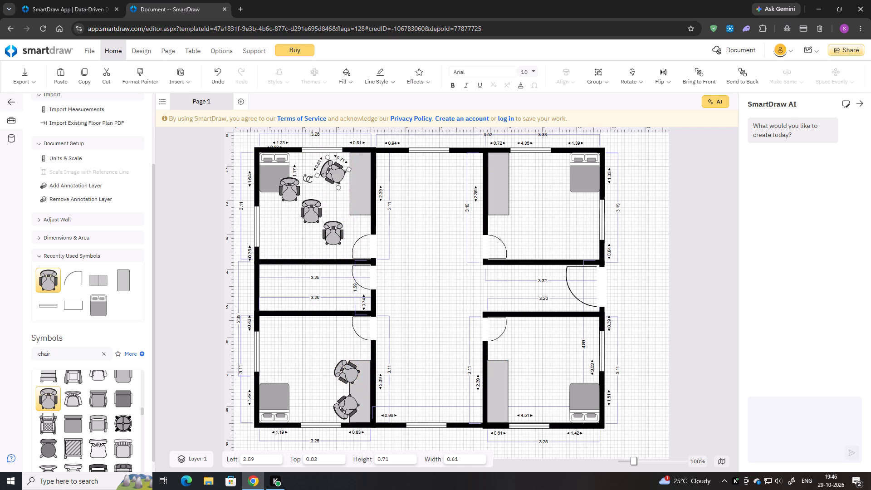
pyautogui.moveTo(337, 176); pyautogui.dragTo(350, 171)
# Place another rolling chair at the lower part of the upper-left room's table, angled towards it, at about 2.99 left and 1.62 top.
pyautogui.click(289, 191)
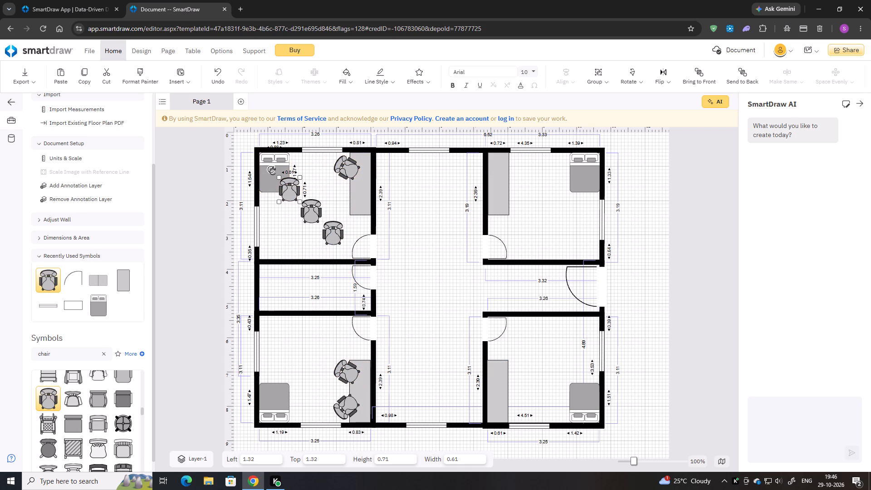
pyautogui.moveTo(273, 171); pyautogui.dragTo(298, 212)
pyautogui.moveTo(290, 191); pyautogui.dragTo(340, 202)
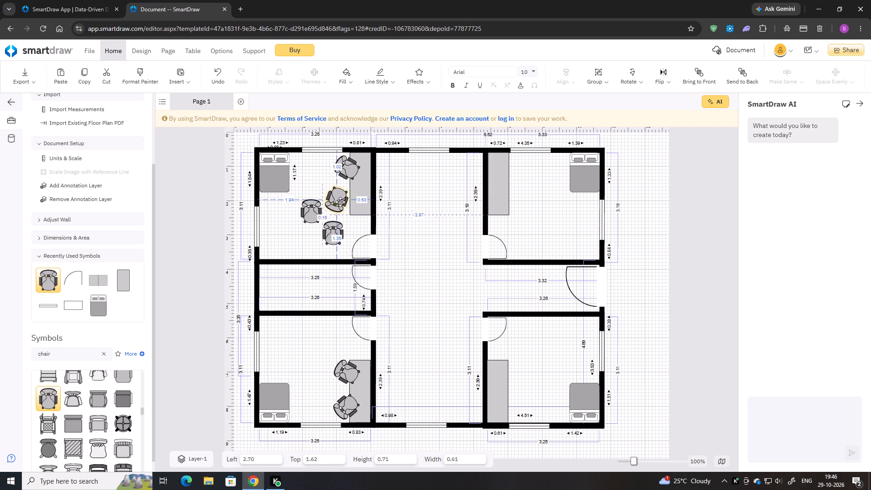
pyautogui.moveTo(340, 202); pyautogui.dragTo(348, 201)
pyautogui.moveTo(358, 227); pyautogui.dragTo(350, 226)
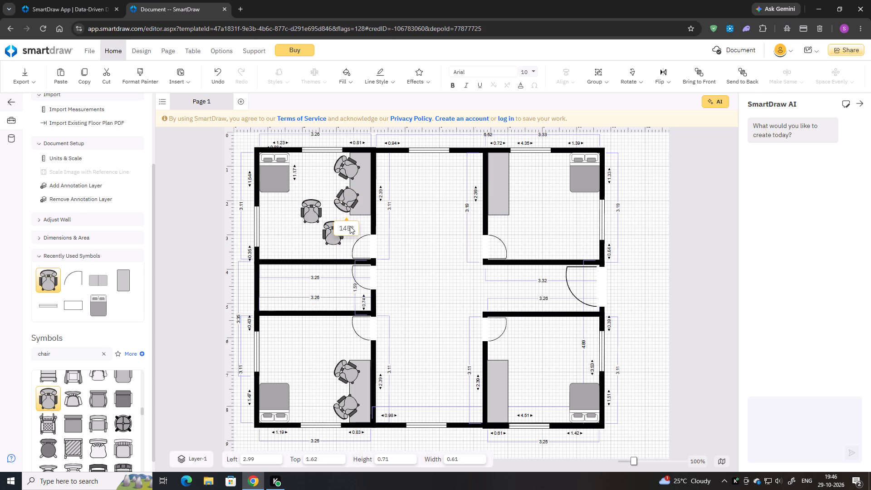
pyautogui.moveTo(350, 226); pyautogui.dragTo(346, 217)
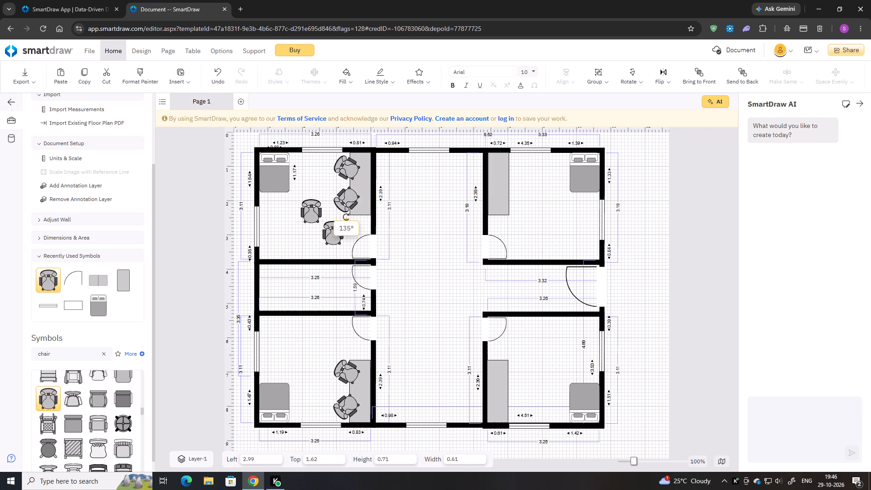
pyautogui.moveTo(346, 217); pyautogui.dragTo(344, 219)
pyautogui.click(350, 196)
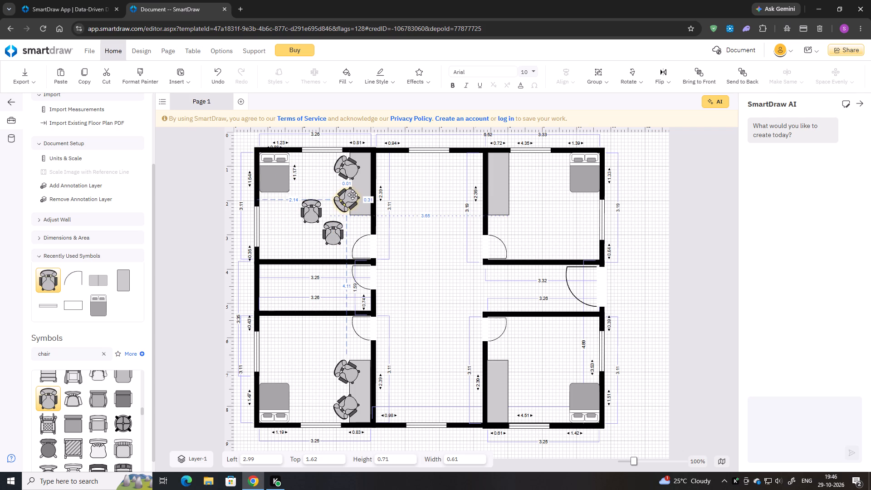
# Move a spare rolling chair to the upper part of the upper-right room's table and rotate it to face the table at an angle.
pyautogui.moveTo(334, 233); pyautogui.dragTo(385, 227)
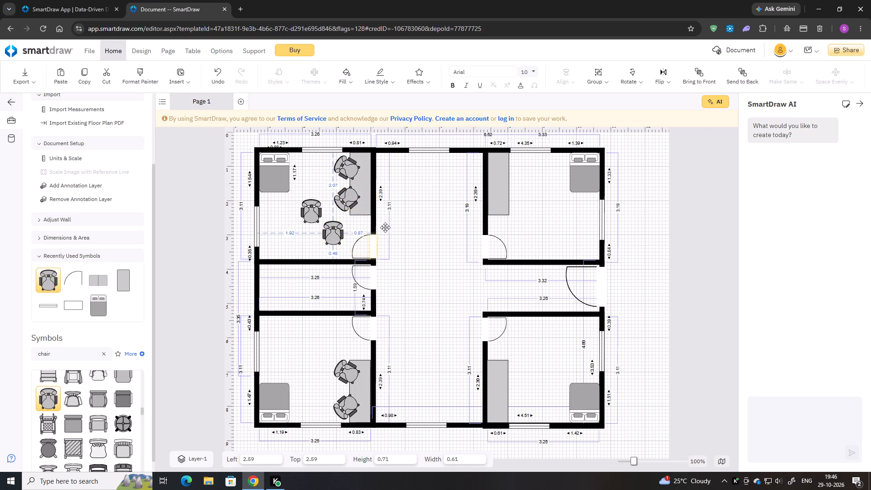
pyautogui.moveTo(385, 227); pyautogui.dragTo(516, 183)
pyautogui.moveTo(496, 163); pyautogui.dragTo(528, 172)
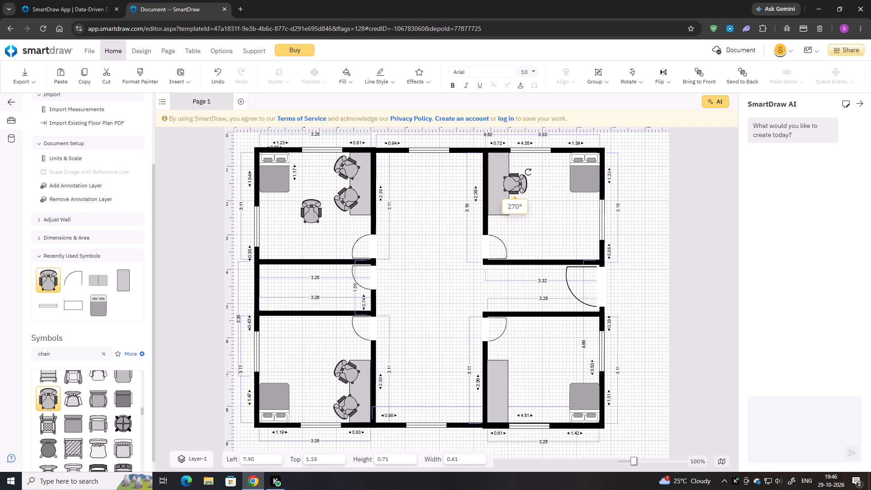
pyautogui.moveTo(528, 172); pyautogui.dragTo(516, 155)
pyautogui.moveTo(516, 192); pyautogui.dragTo(512, 169)
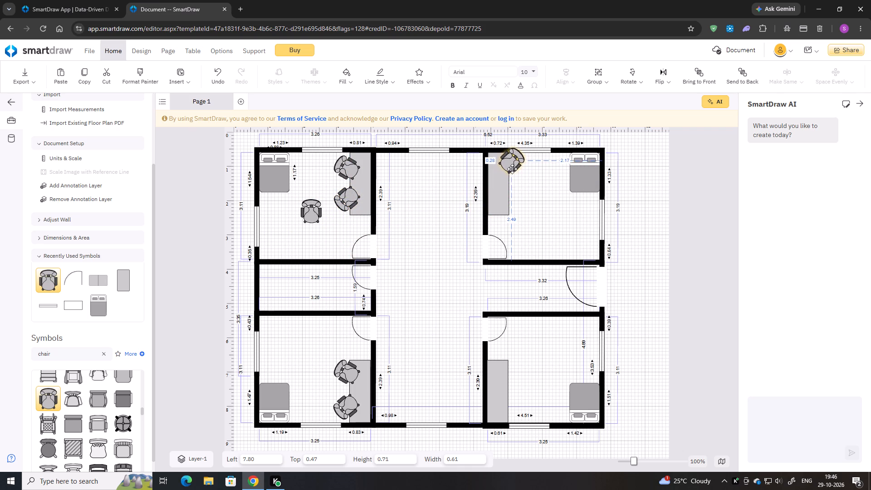
pyautogui.moveTo(512, 169); pyautogui.dragTo(514, 173)
# Move the last spare chair to the lower part of the upper-right room's table, angled towards it, at about 7.76 left and 1.60 top.
pyautogui.moveTo(313, 213); pyautogui.dragTo(519, 203)
pyautogui.moveTo(501, 178); pyautogui.dragTo(511, 181)
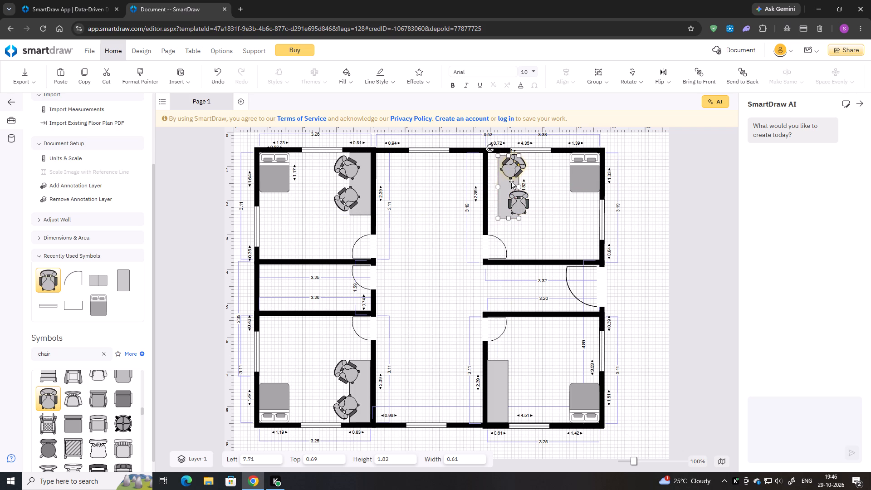
pyautogui.hotkey('ctrl', 'z')
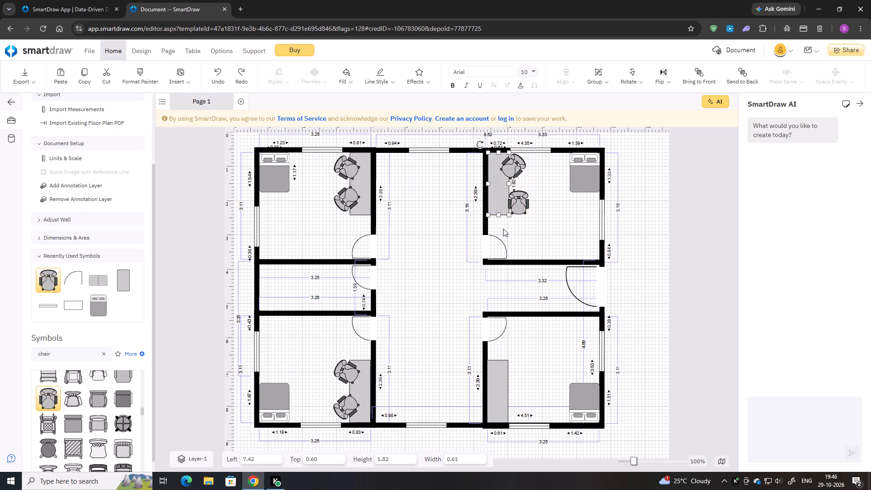
pyautogui.click(521, 202)
pyautogui.moveTo(501, 185); pyautogui.dragTo(554, 208)
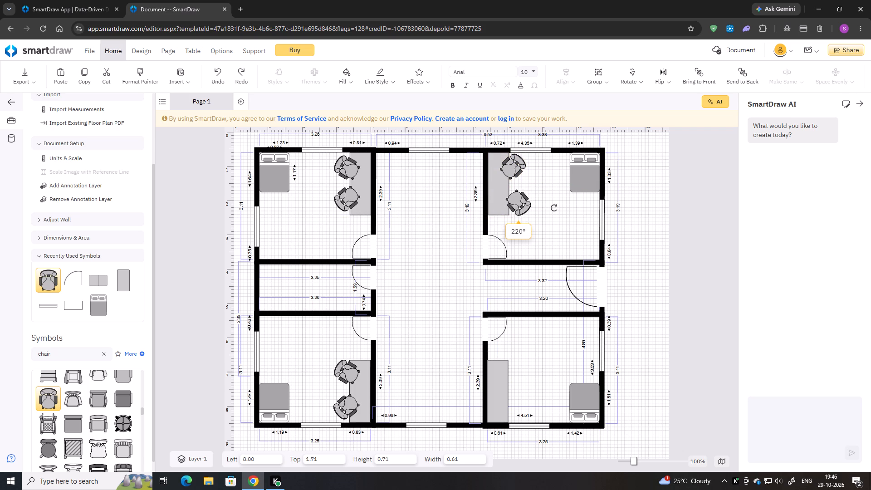
pyautogui.moveTo(554, 208); pyautogui.dragTo(557, 196)
pyautogui.moveTo(521, 204); pyautogui.dragTo(513, 202)
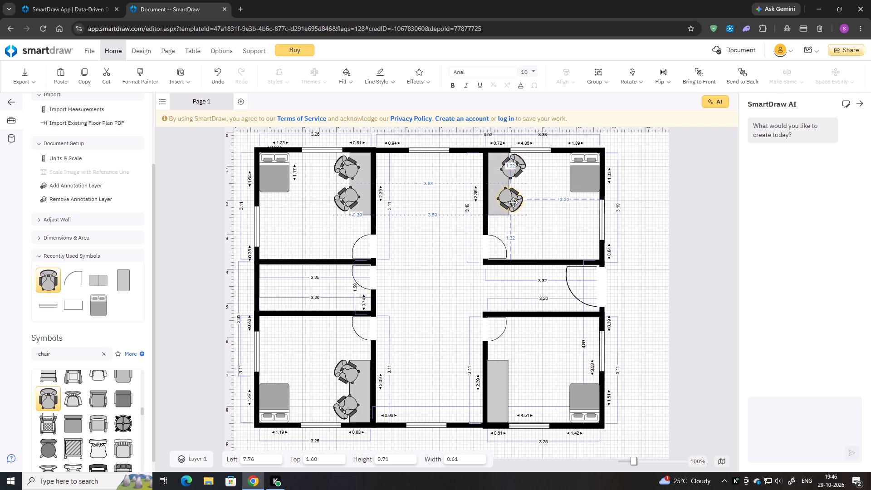
pyautogui.moveTo(513, 202); pyautogui.dragTo(513, 201)
# Send both rolling chairs in the upper-right, upper-left and lower-left rooms to the back, behind their tables.
pyautogui.rightClick(513, 201)
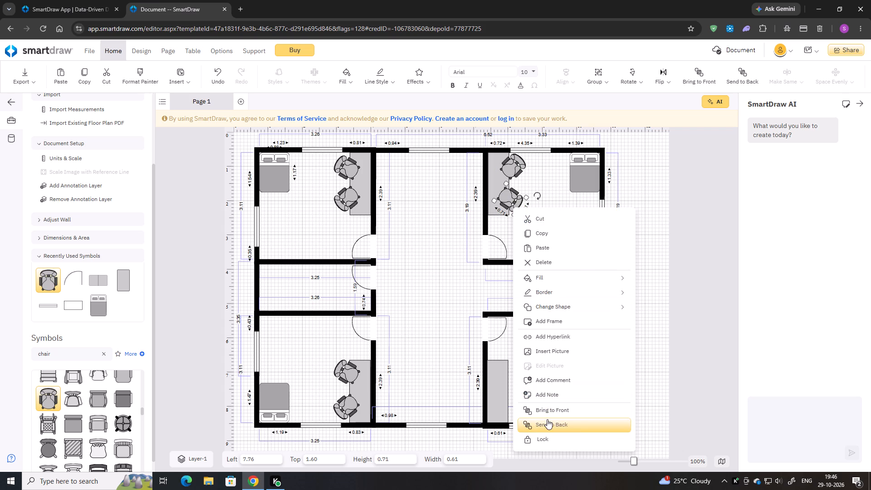
pyautogui.click(547, 419)
pyautogui.rightClick(513, 163)
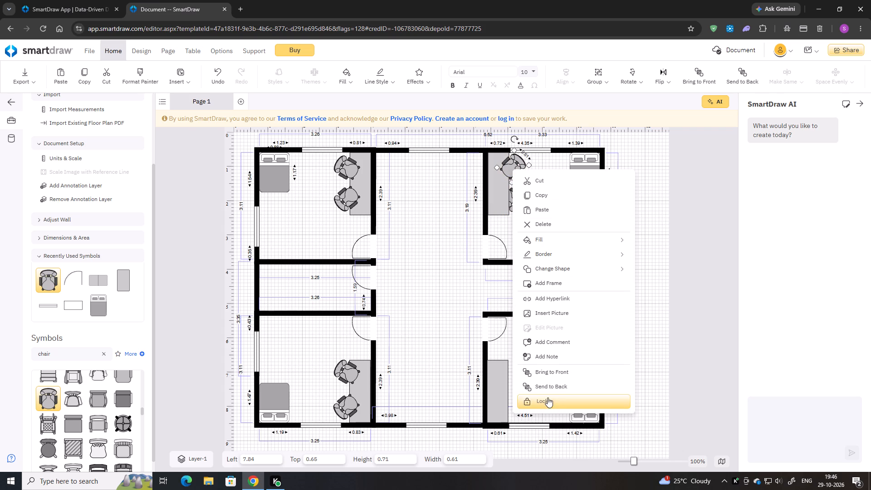
pyautogui.click(547, 389)
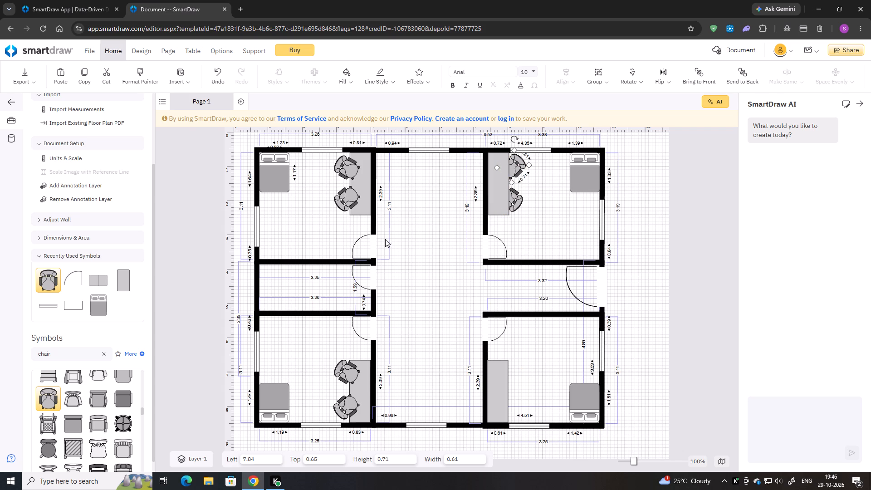
pyautogui.rightClick(347, 205)
pyautogui.click(408, 425)
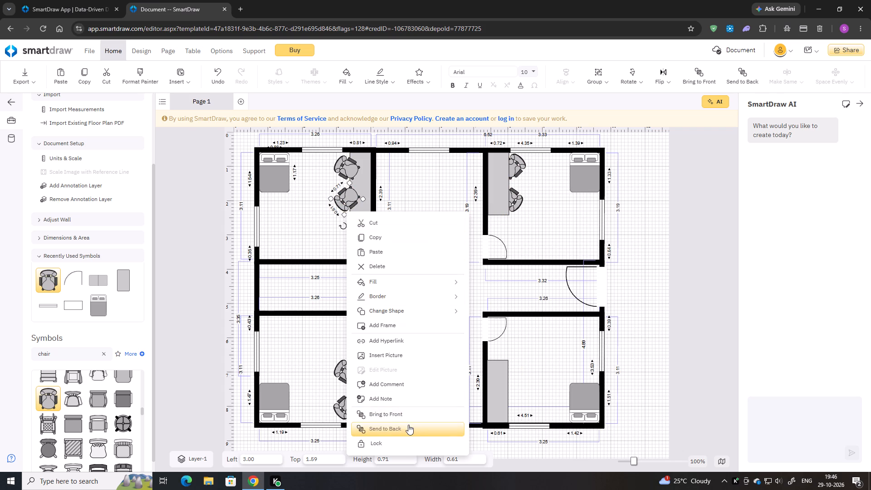
pyautogui.rightClick(346, 175)
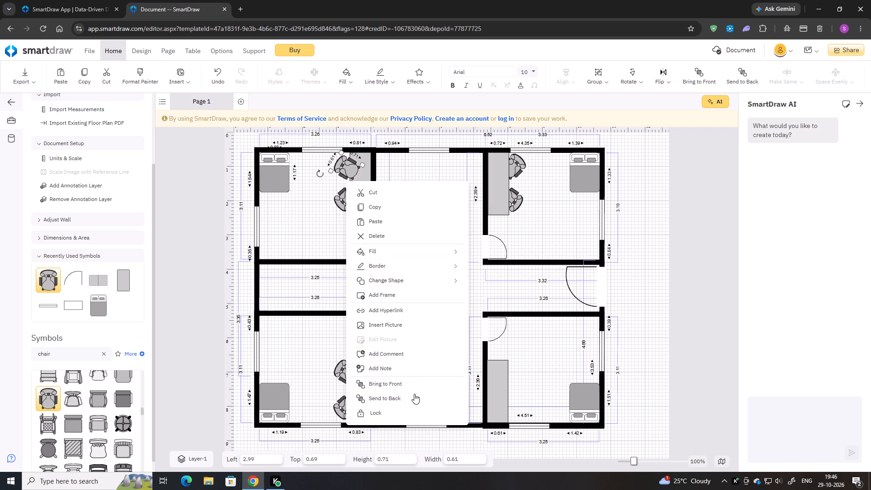
pyautogui.click(414, 395)
pyautogui.rightClick(348, 372)
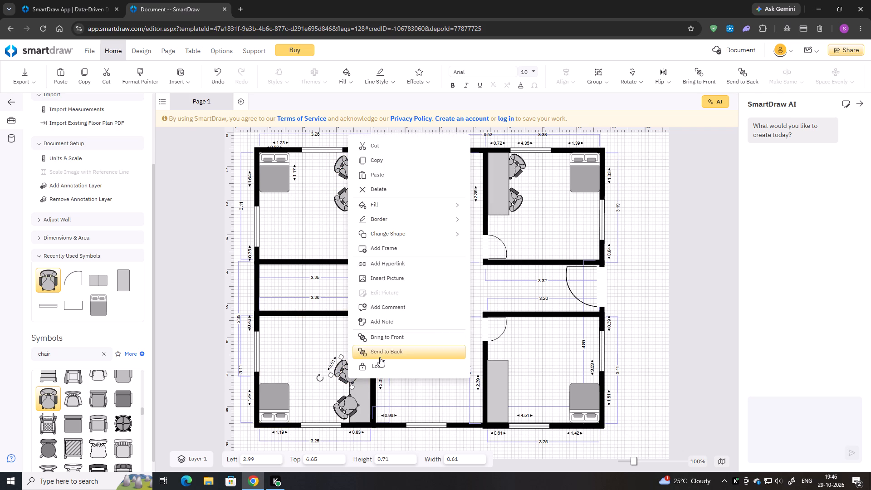
pyautogui.click(379, 355)
pyautogui.rightClick(344, 408)
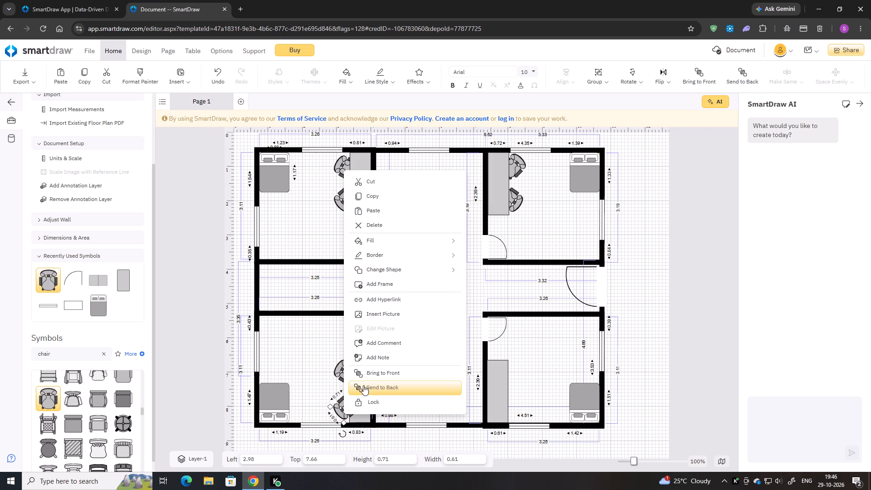
pyautogui.click(363, 385)
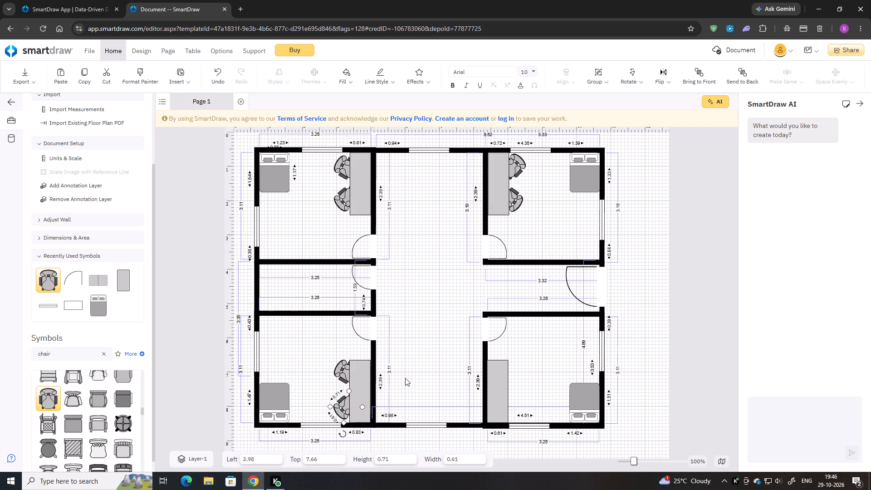
# Paste two rolling chairs and place one, angled and sent to back, at the lower-right room's table, about 7.84 left and 7.42 top.
pyautogui.hotkey('ctrl', 'v')
pyautogui.hotkey('ctrl', 'v')
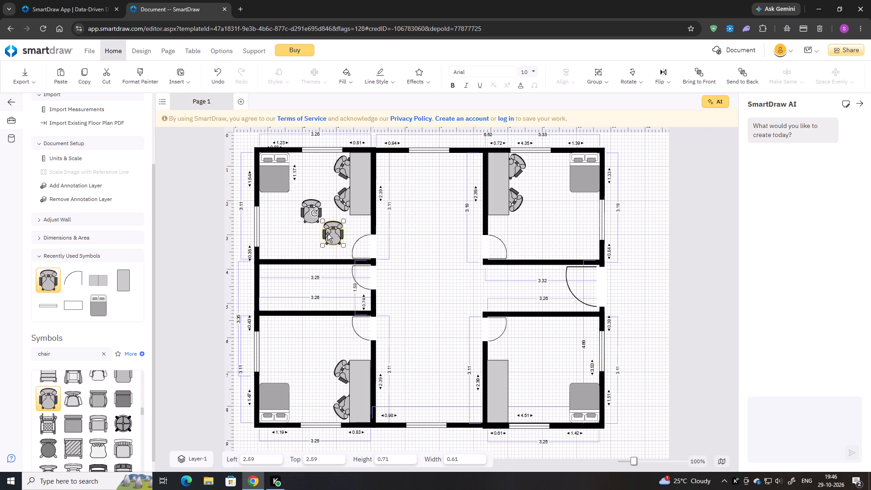
pyautogui.moveTo(332, 234); pyautogui.dragTo(515, 377)
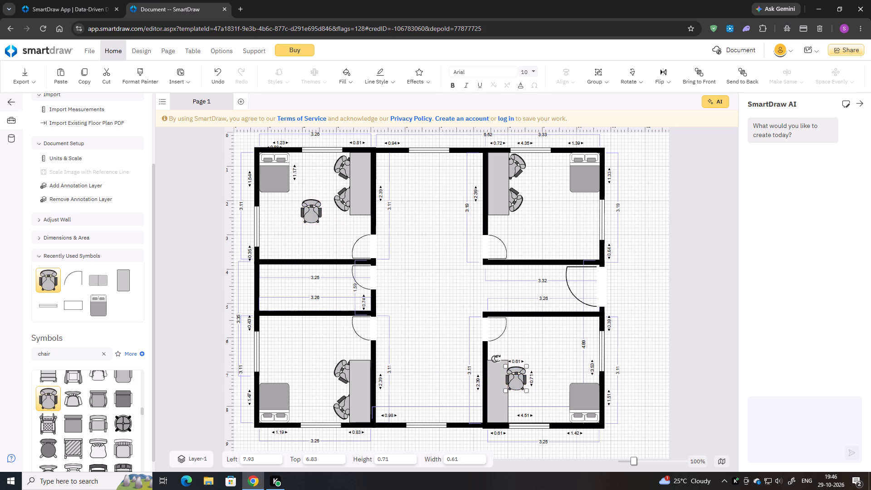
pyautogui.moveTo(494, 359); pyautogui.dragTo(538, 378)
pyautogui.moveTo(516, 374); pyautogui.dragTo(515, 393)
pyautogui.click(538, 401)
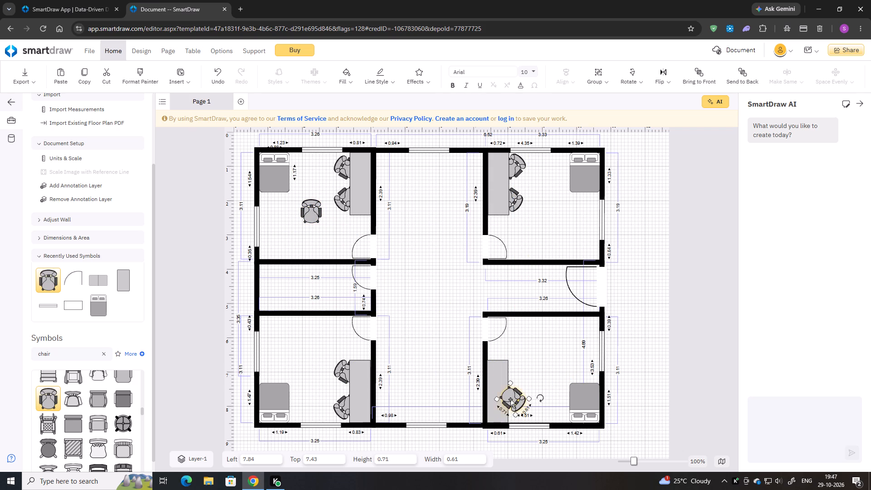
pyautogui.click(510, 399)
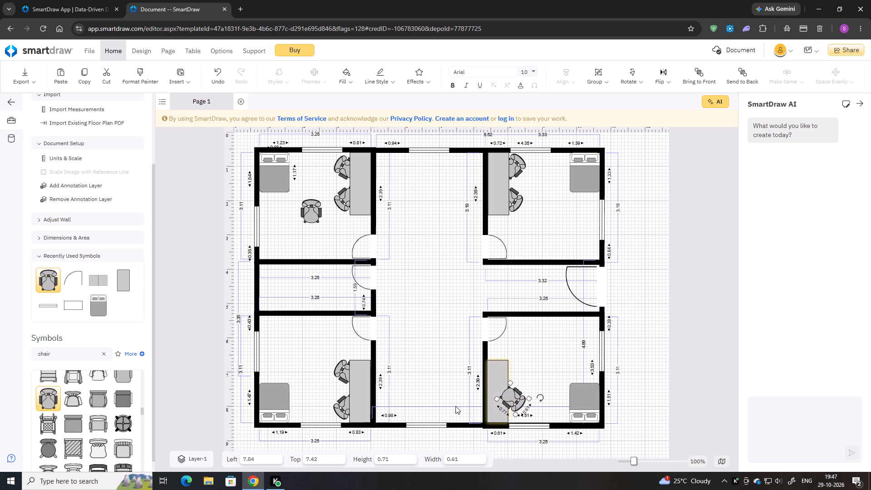
pyautogui.rightClick(514, 402)
pyautogui.click(543, 380)
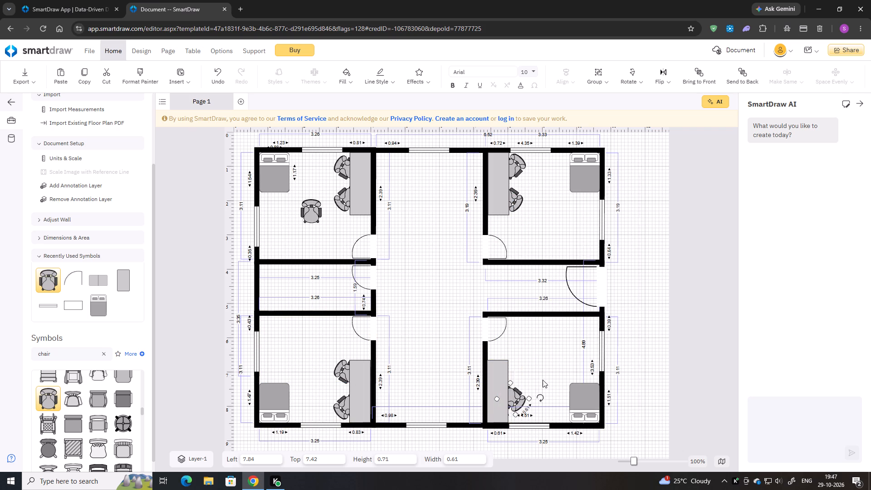
# Move the spare rolling chair to the upper part of the lower-right room's table, angled and sent to back, at about 7.84 left and 6.63 top.
pyautogui.moveTo(314, 212); pyautogui.dragTo(520, 358)
pyautogui.moveTo(499, 337); pyautogui.dragTo(521, 337)
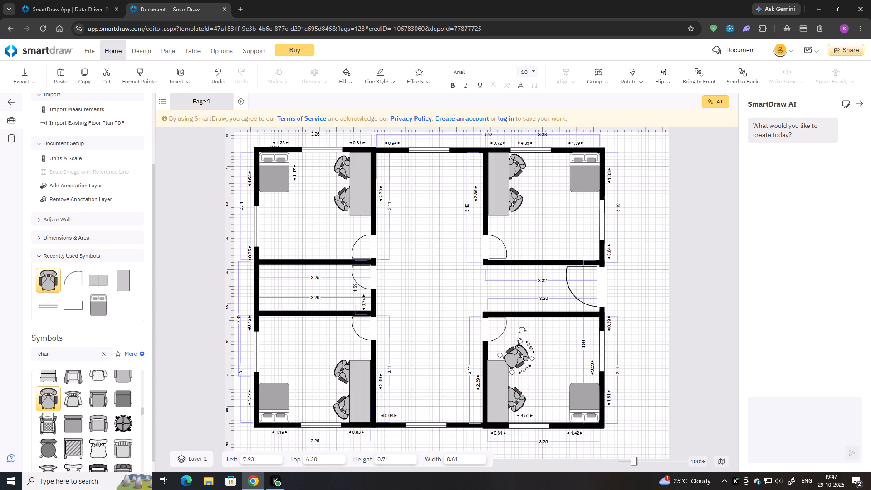
pyautogui.moveTo(512, 358); pyautogui.dragTo(509, 372)
pyautogui.rightClick(509, 372)
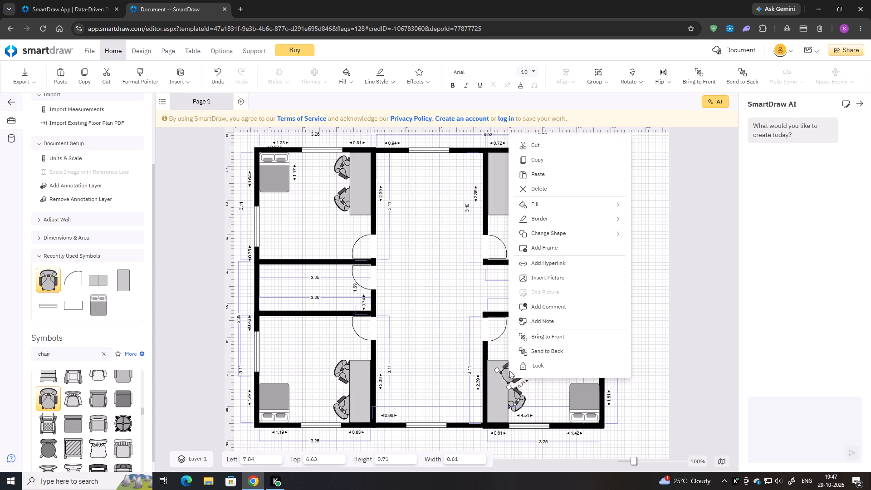
pyautogui.click(536, 352)
pyautogui.click(536, 352)
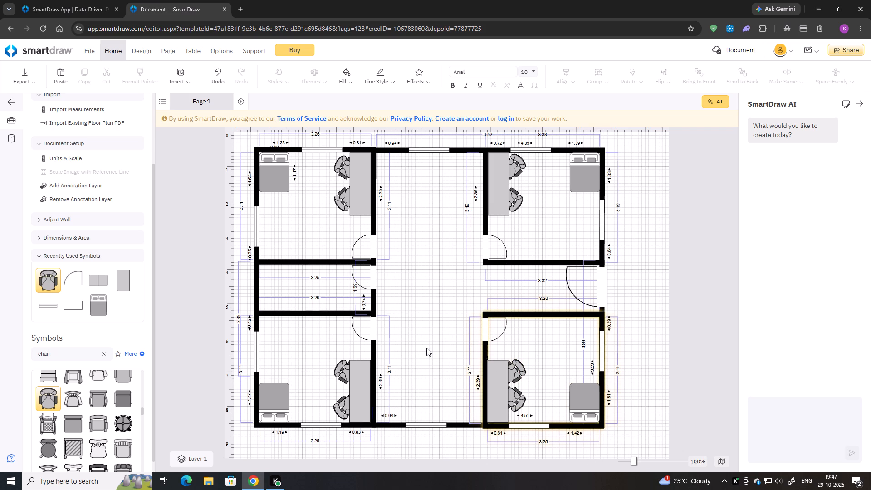
# Look through the chair search results and the neighbouring furniture symbol categories for further suitable furniture.
pyautogui.scroll(-2, 82, 427)
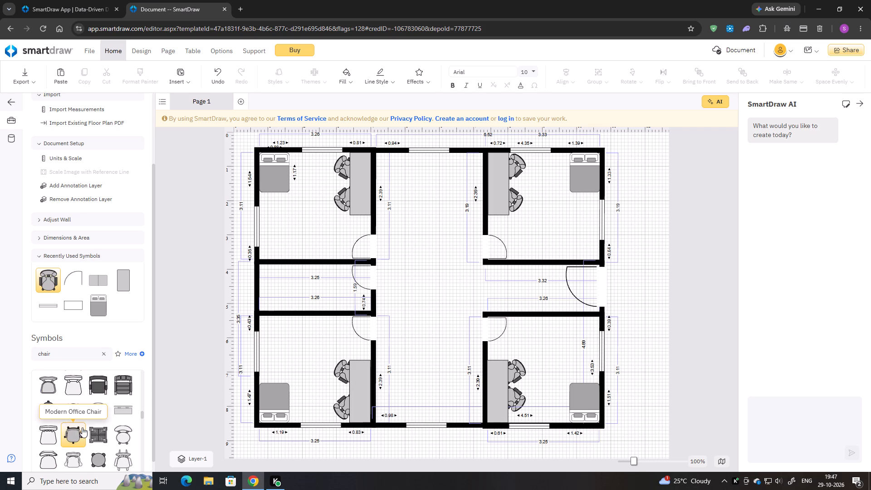
pyautogui.scroll(-4, 86, 424)
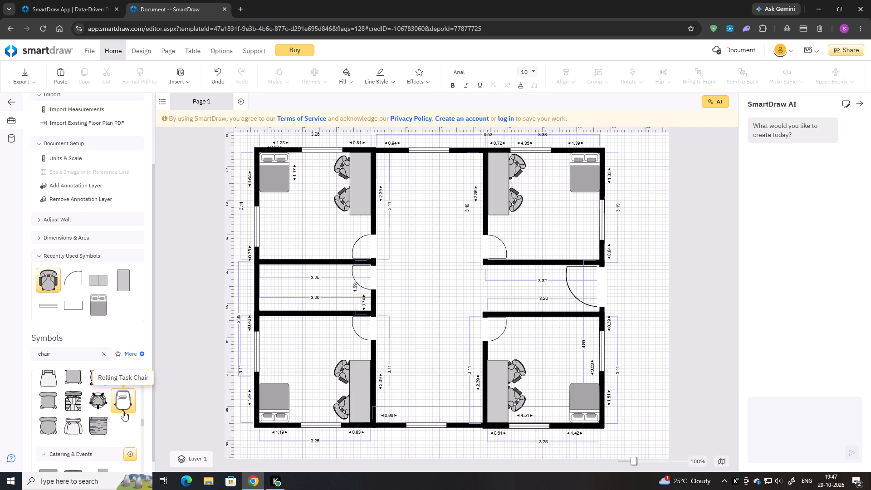
pyautogui.scroll(1, 247, 370)
pyautogui.scroll(2, 103, 394)
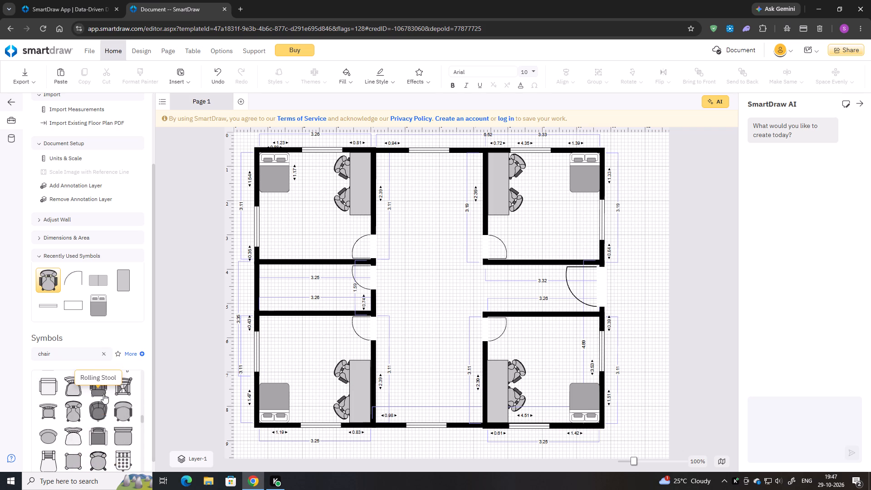
pyautogui.scroll(5, 103, 394)
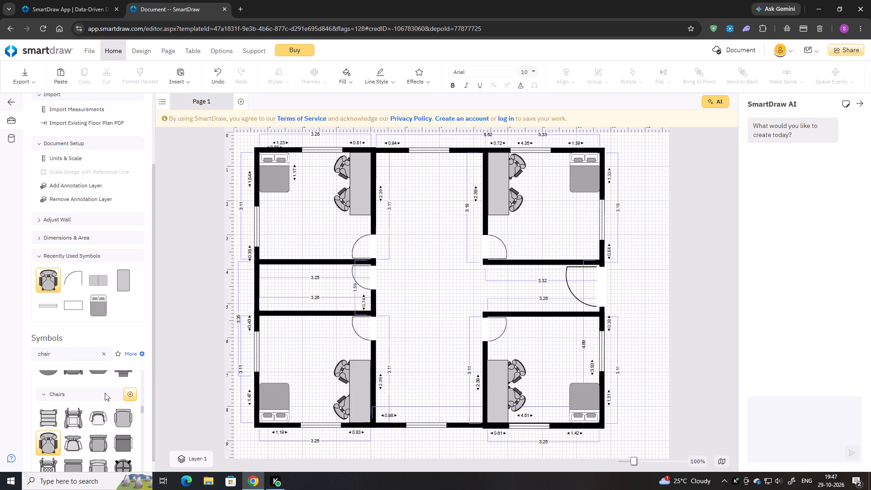
pyautogui.scroll(-1, 105, 393)
pyautogui.scroll(1, 105, 392)
pyautogui.scroll(-1, 105, 392)
pyautogui.scroll(1, 105, 392)
pyautogui.scroll(-2, 105, 392)
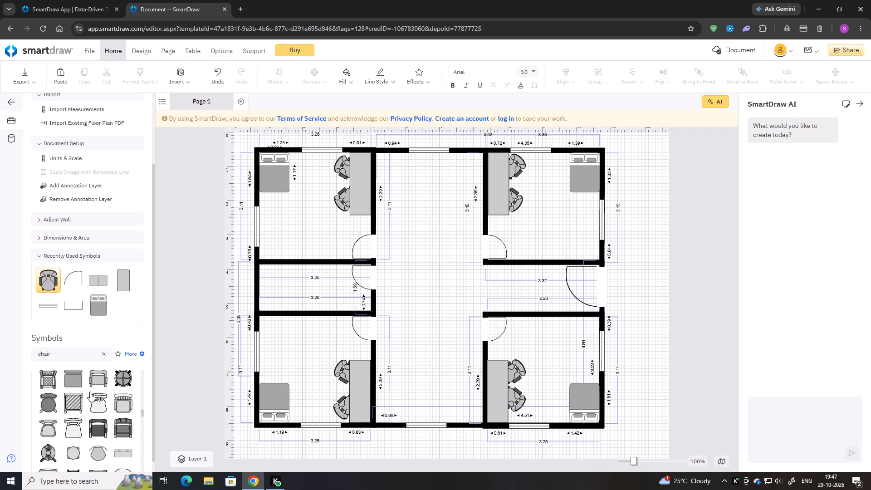
pyautogui.scroll(-5, 74, 390)
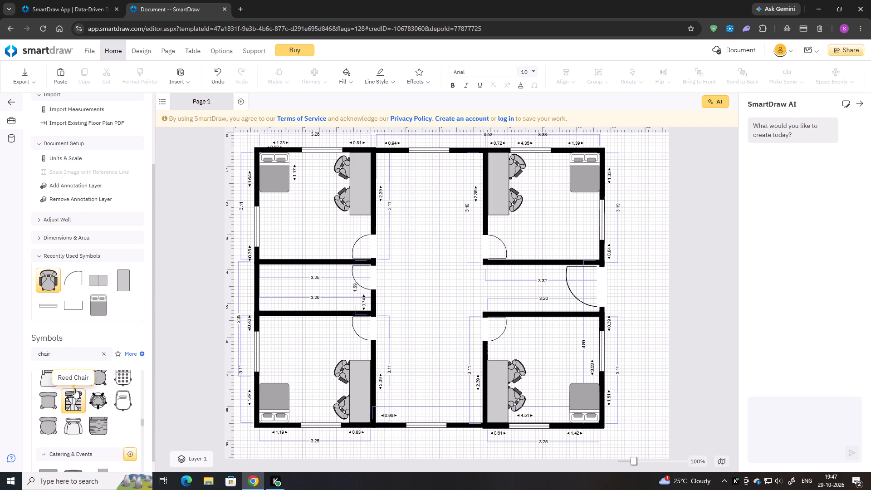
pyautogui.scroll(-2, 74, 388)
pyautogui.scroll(1, 74, 388)
pyautogui.scroll(-5, 74, 388)
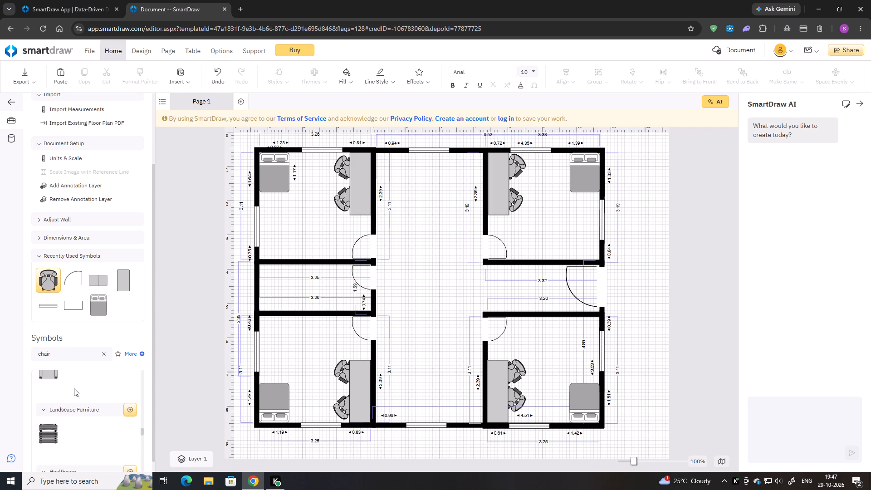
pyautogui.scroll(-6, 74, 388)
pyautogui.scroll(5, 83, 394)
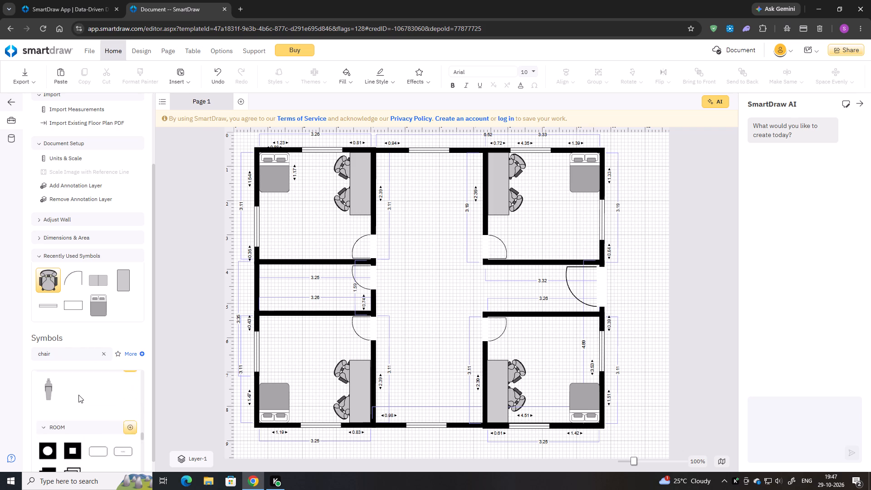
pyautogui.scroll(8, 78, 395)
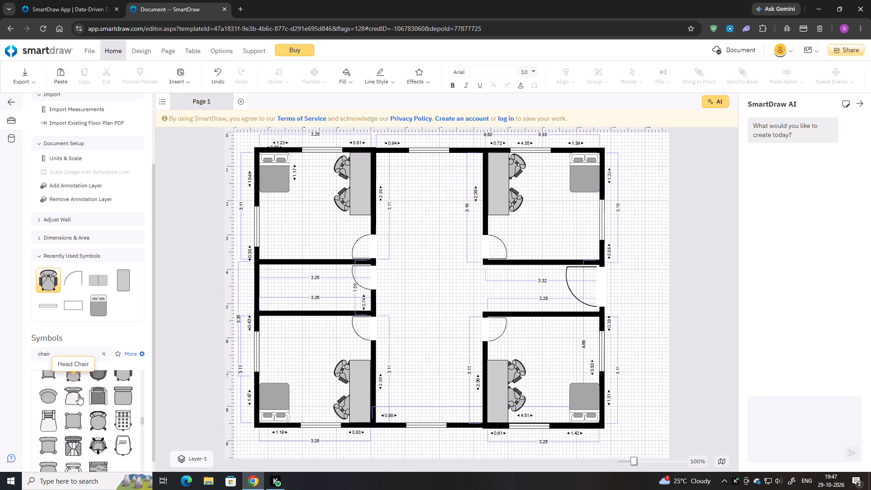
pyautogui.scroll(7, 78, 395)
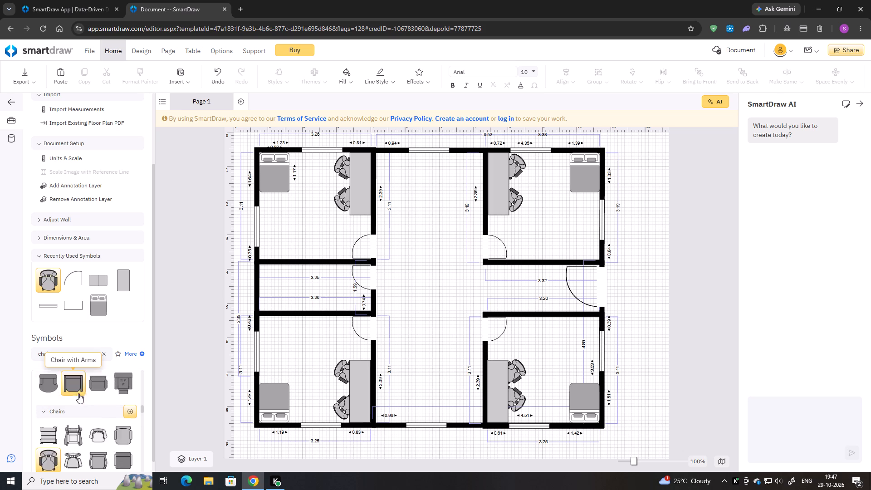
pyautogui.scroll(-1, 78, 393)
pyautogui.scroll(4, 78, 393)
pyautogui.scroll(-1, 78, 393)
pyautogui.scroll(5, 78, 393)
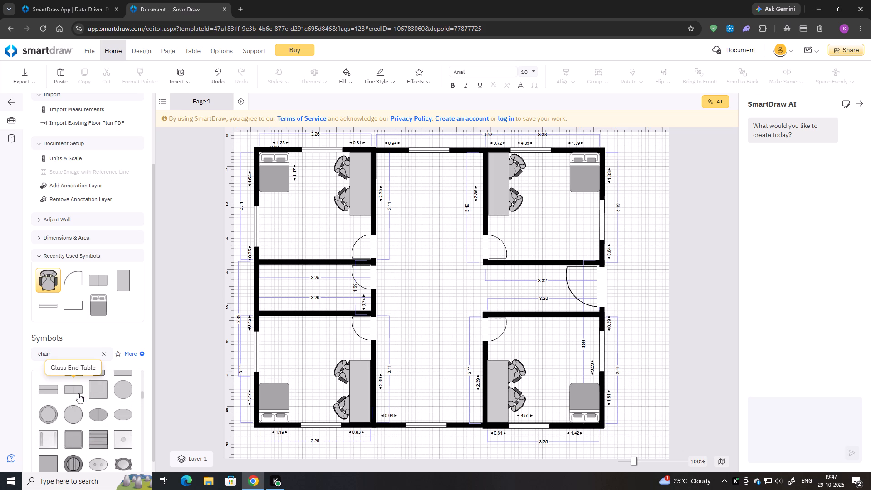
pyautogui.scroll(1, 256, 372)
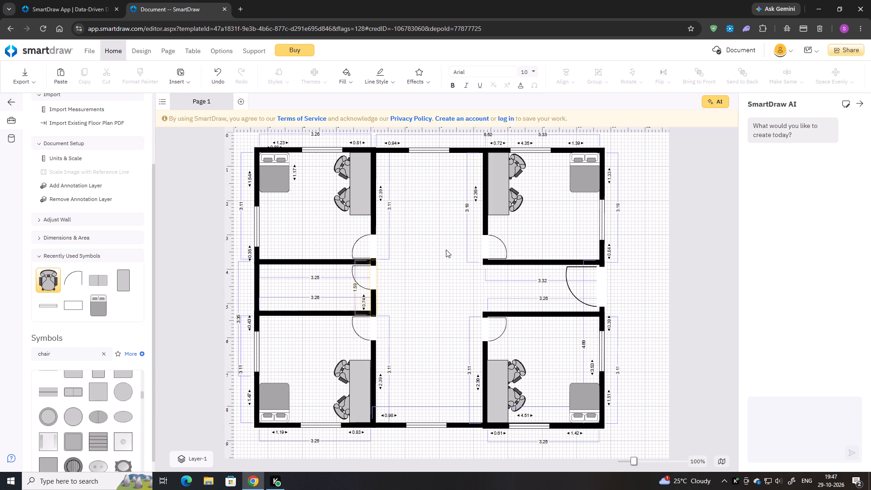
pyautogui.scroll(-5, 75, 398)
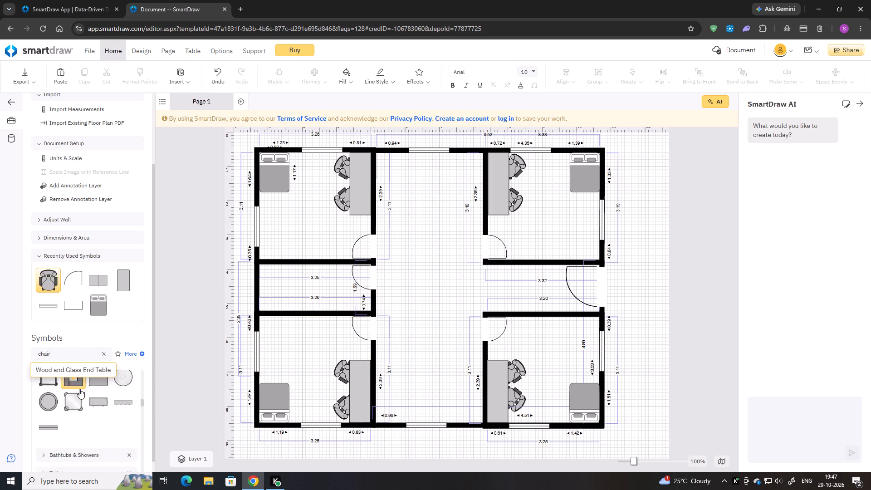
pyautogui.scroll(-12, 79, 389)
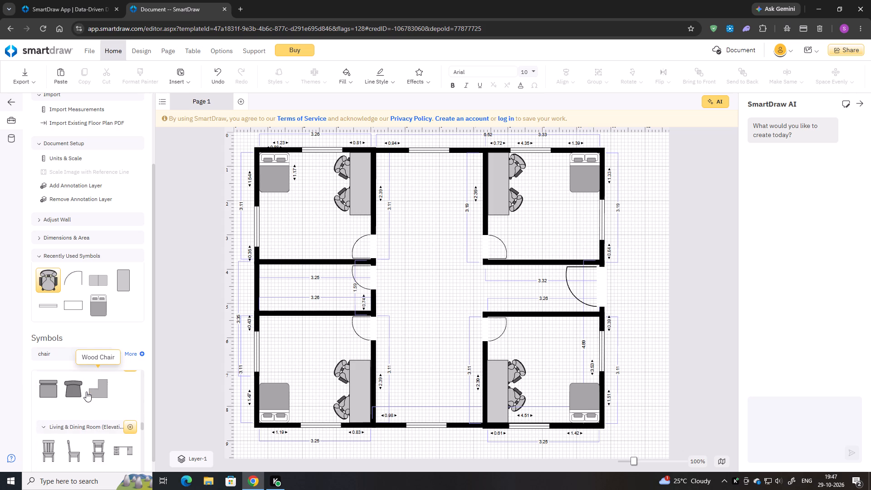
pyautogui.scroll(-7, 86, 392)
pyautogui.scroll(3, 86, 392)
# Place a Residential Toilet - 2 symbol in the enclosed left room and rotate it so its tank faces the outer left wall.
pyautogui.click(106, 351)
pyautogui.scroll(-5, 77, 419)
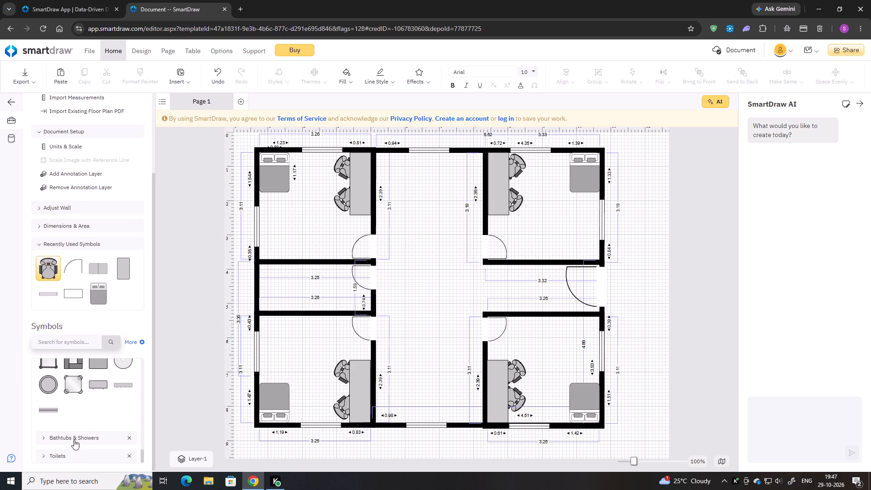
pyautogui.click(66, 458)
pyautogui.click(51, 455)
pyautogui.scroll(-1, 61, 444)
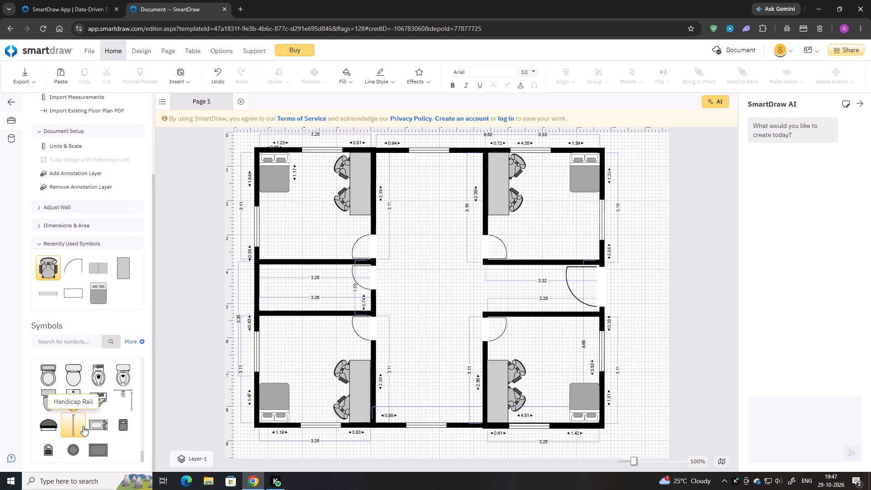
pyautogui.scroll(2, 83, 425)
pyautogui.scroll(-1, 96, 416)
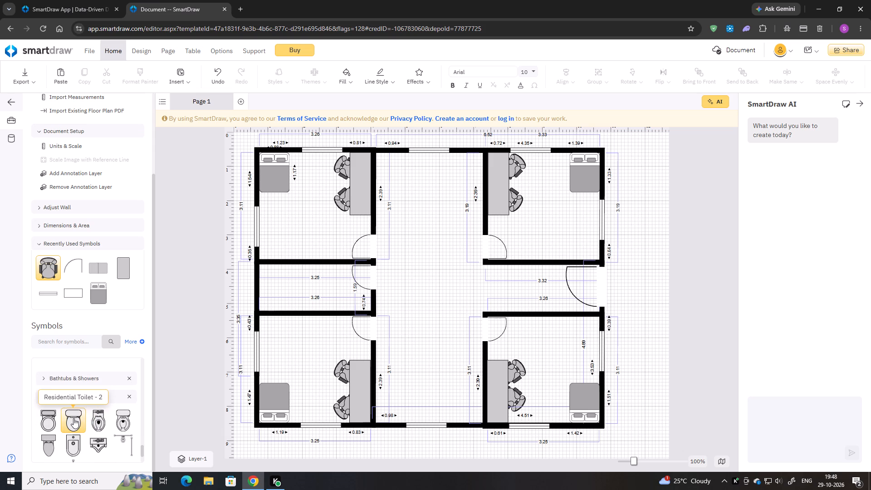
pyautogui.moveTo(73, 418); pyautogui.dragTo(294, 286)
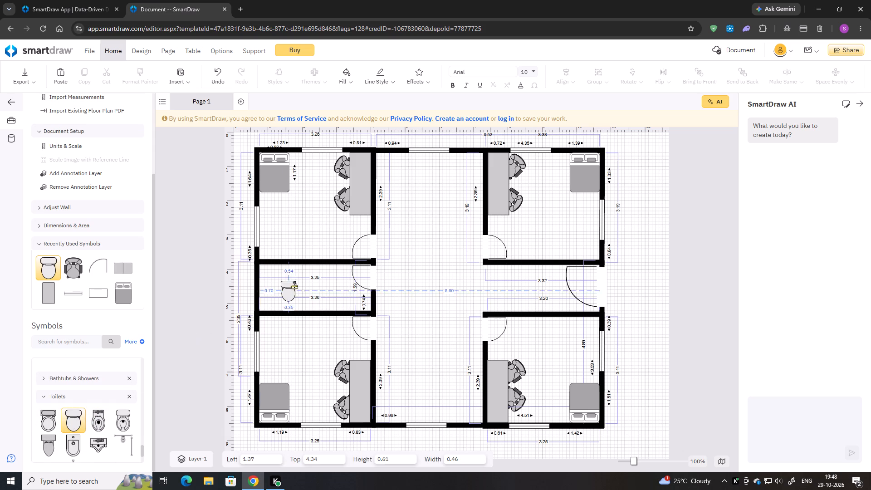
pyautogui.moveTo(294, 286); pyautogui.dragTo(299, 281)
pyautogui.moveTo(285, 264); pyautogui.dragTo(269, 298)
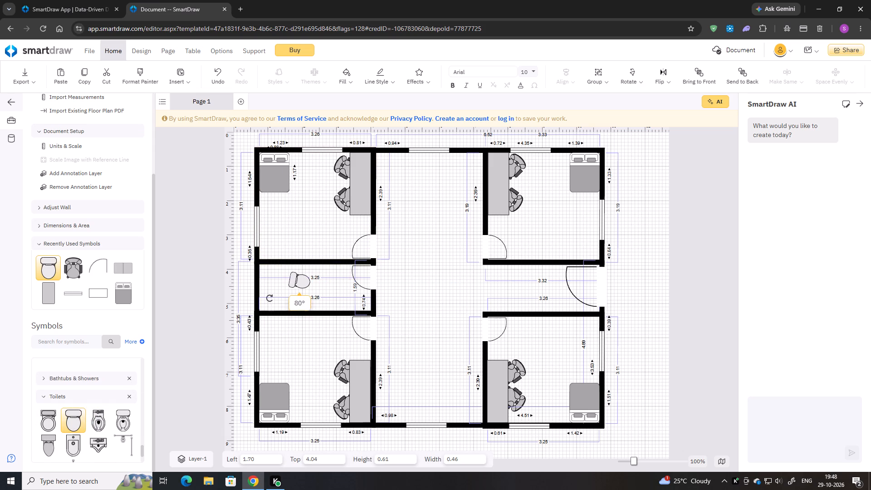
pyautogui.moveTo(269, 298); pyautogui.dragTo(273, 304)
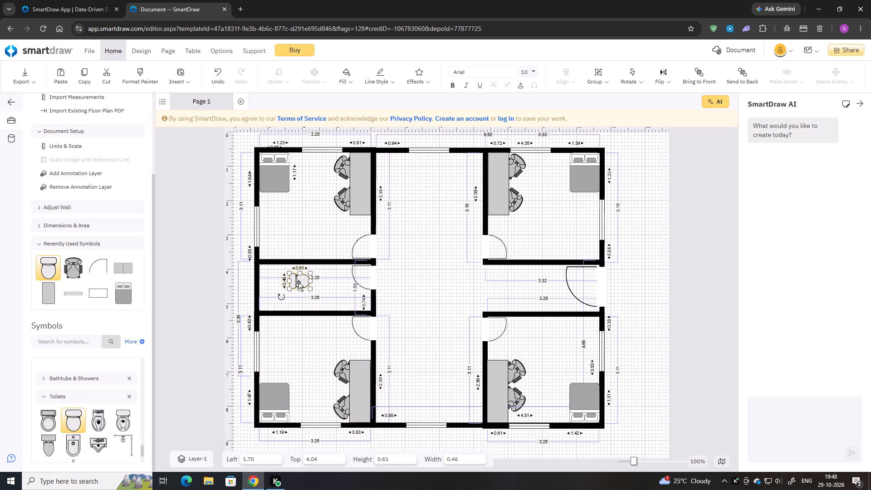
# Fit the toilet into the upper-left corner of the enclosed left room, at about 0.83 left and 3.76 top.
pyautogui.moveTo(298, 282); pyautogui.dragTo(267, 277)
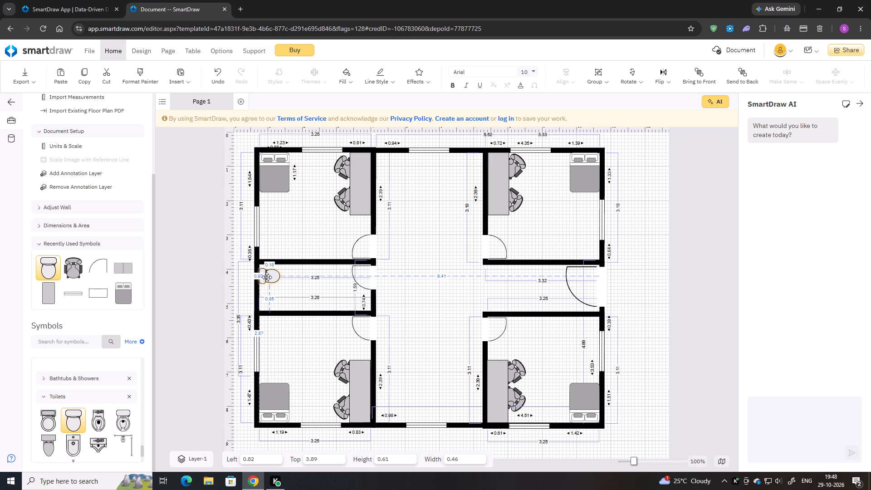
pyautogui.moveTo(267, 277); pyautogui.dragTo(268, 273)
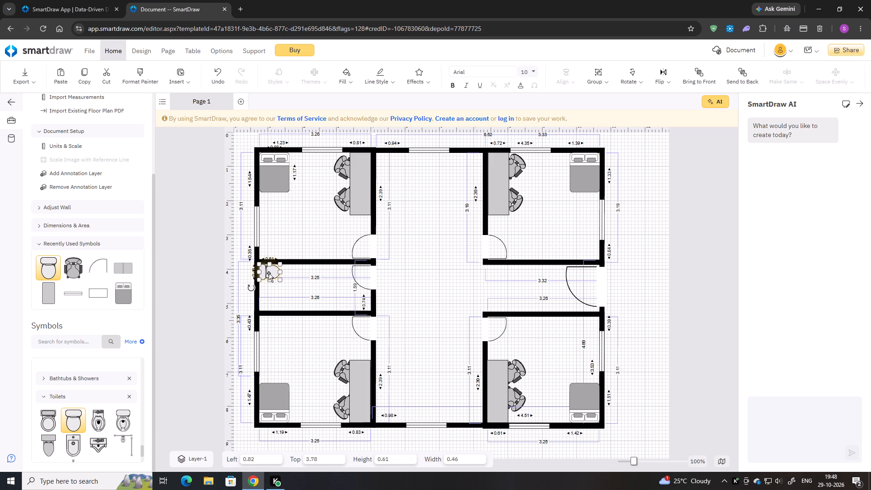
pyautogui.press('Right')
pyautogui.press('Down')
pyautogui.press('Up')
pyautogui.press('Up')
pyautogui.click(288, 253)
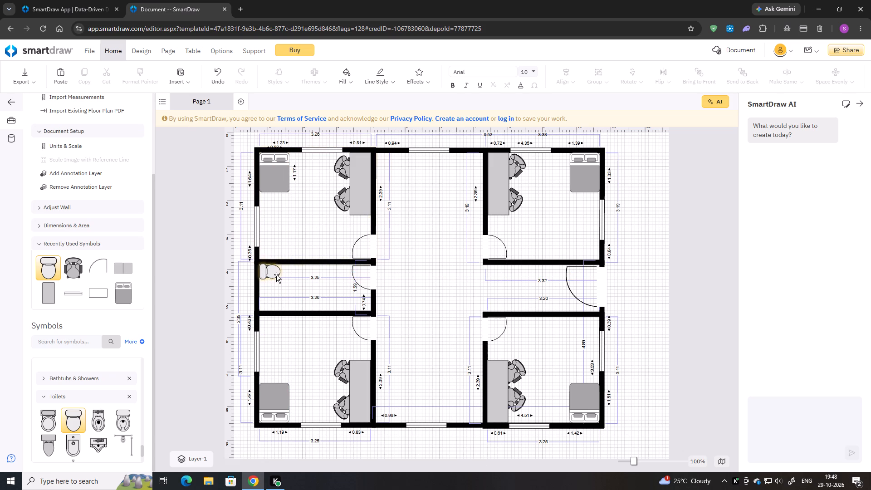
pyautogui.click(272, 276)
pyautogui.press('Right')
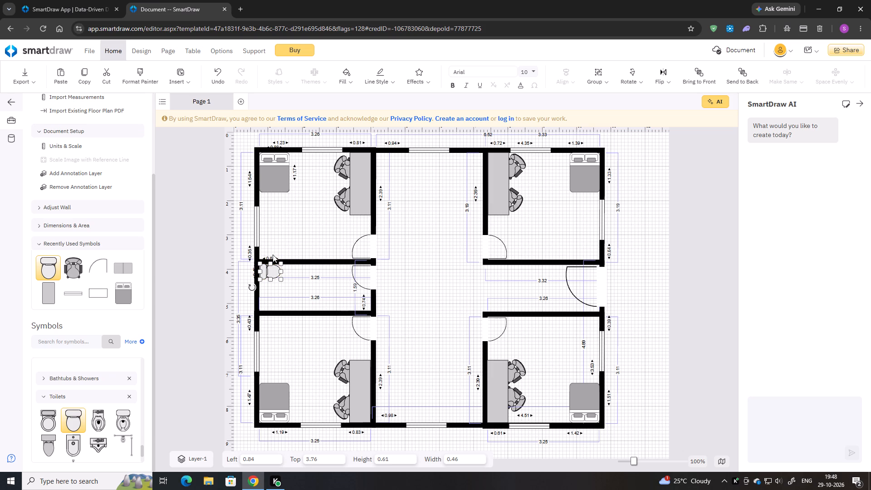
pyautogui.press('Left')
pyautogui.click(282, 245)
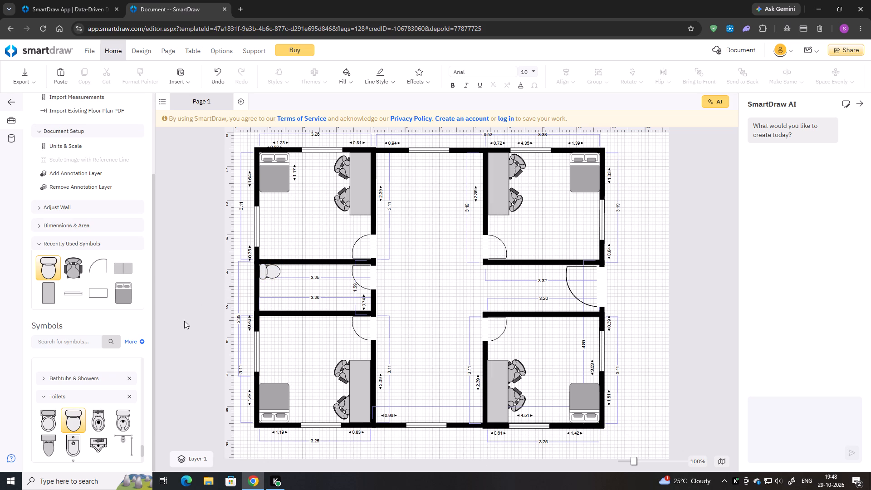
# Add a Bathtub symbol from the bathtubs and showers category and rotate it by 90° to lie horizontally.
pyautogui.scroll(-2, 93, 417)
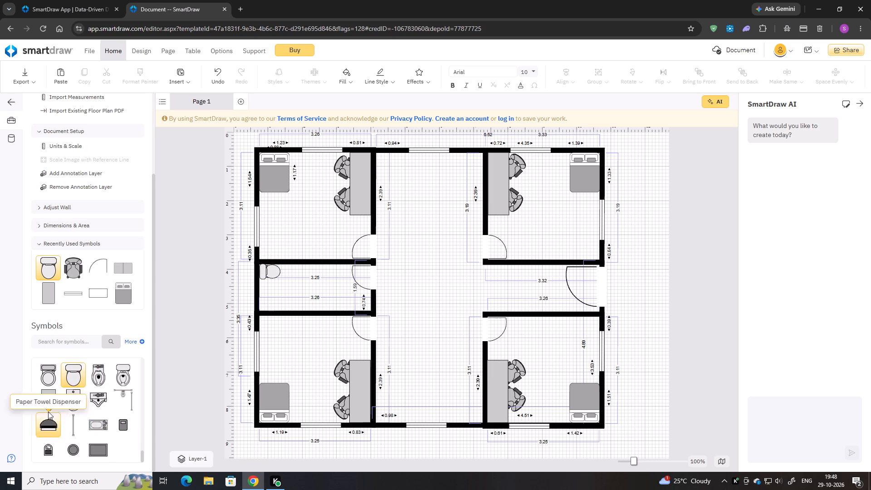
pyautogui.scroll(2, 65, 392)
pyautogui.scroll(-1, 65, 392)
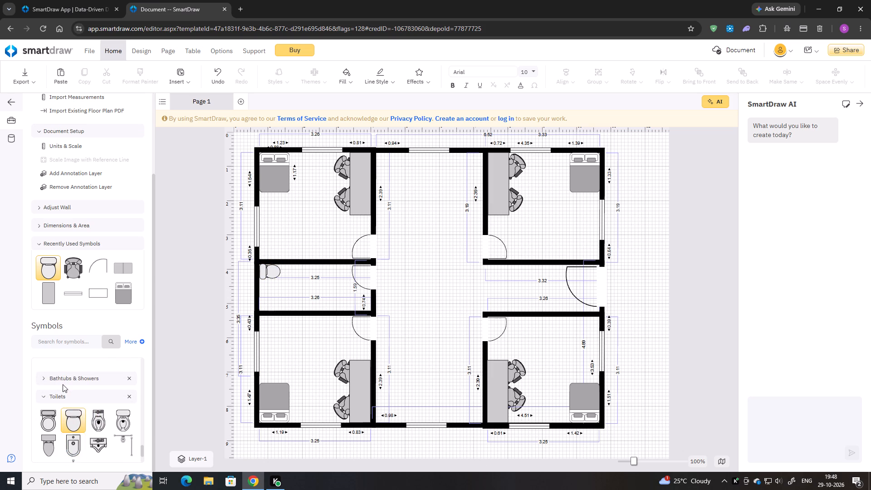
pyautogui.click(63, 382)
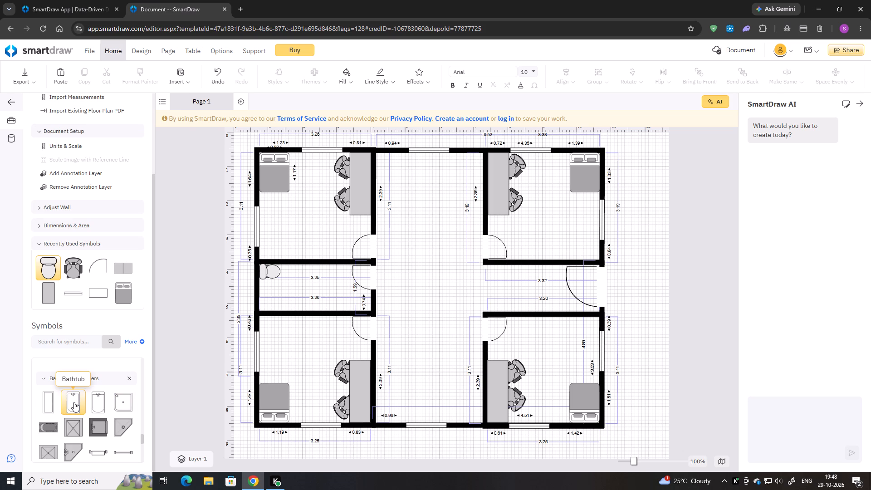
pyautogui.doubleClick(74, 402)
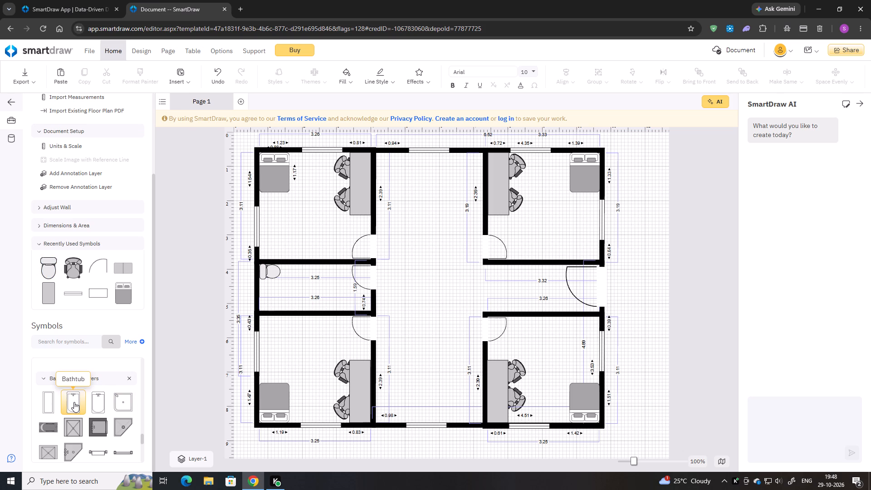
pyautogui.moveTo(334, 237); pyautogui.dragTo(318, 304)
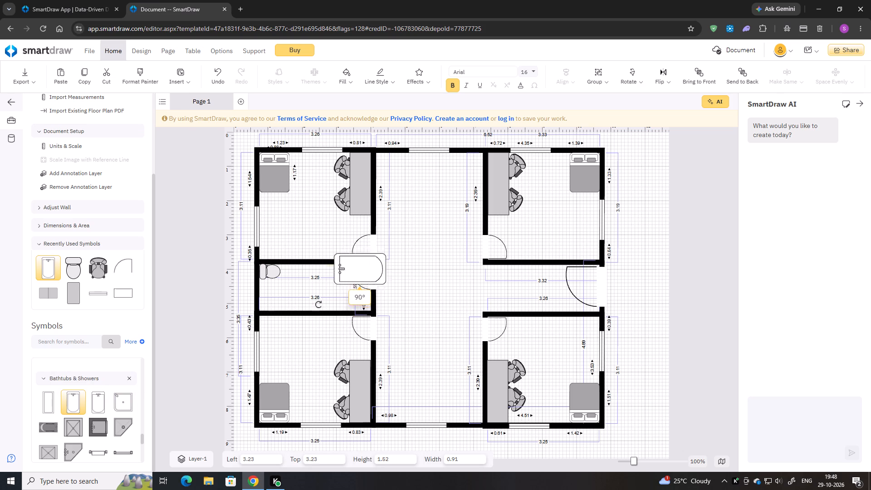
pyautogui.moveTo(318, 304); pyautogui.dragTo(323, 297)
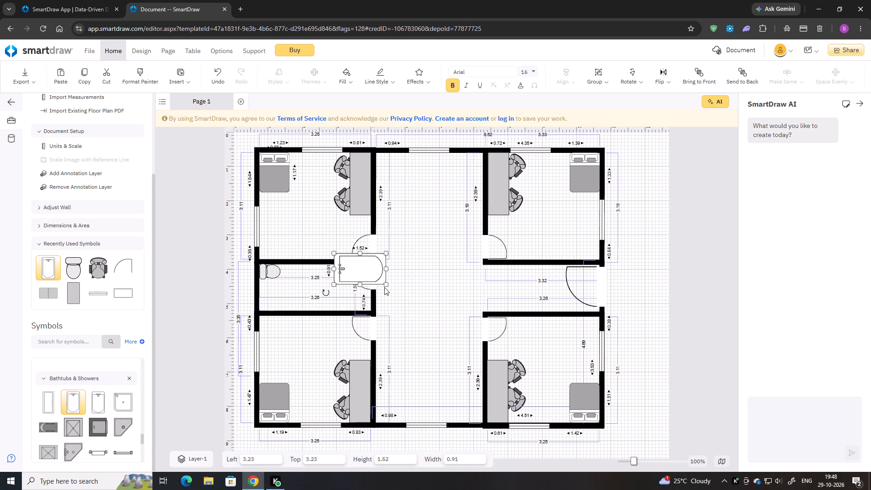
# Shrink the bathtub to about 1.35 by 0.77 and set it against the toilet room's lower wall, about 2.20 left and 4.15 top.
pyautogui.moveTo(387, 284); pyautogui.dragTo(380, 281)
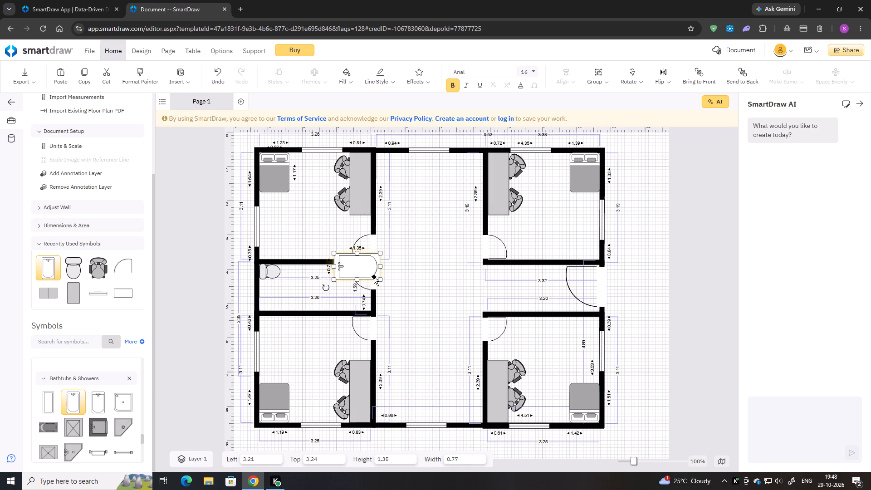
pyautogui.moveTo(363, 269); pyautogui.dragTo(328, 301)
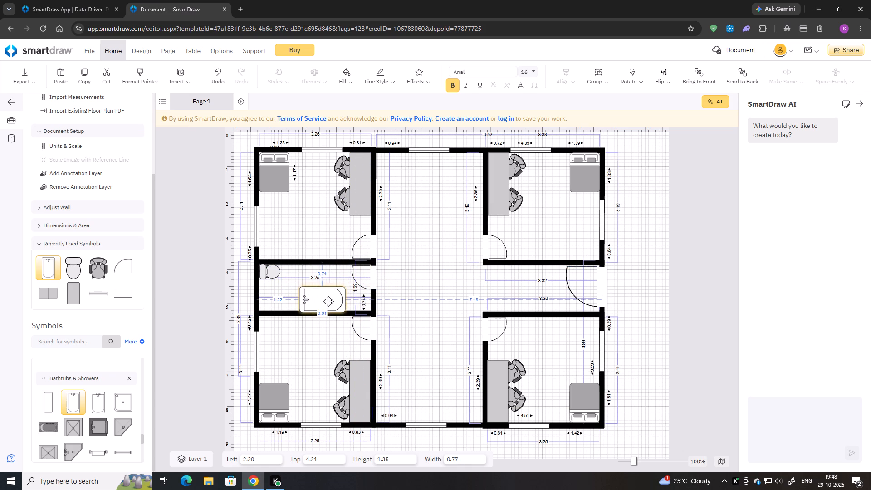
pyautogui.moveTo(328, 301); pyautogui.dragTo(328, 299)
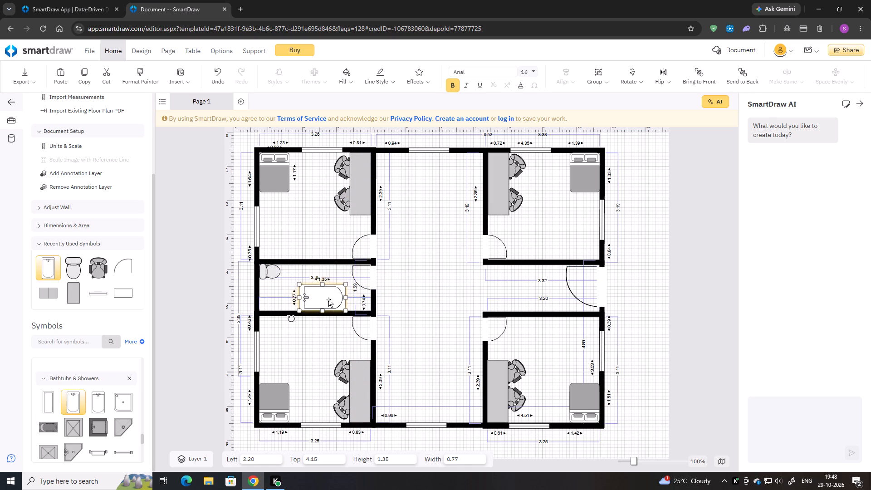
# Add a two-panel sliding door from the doors and windows category, turn it vertical in the upper-left room and shorten it to about 1.54.
pyautogui.scroll(5, 75, 400)
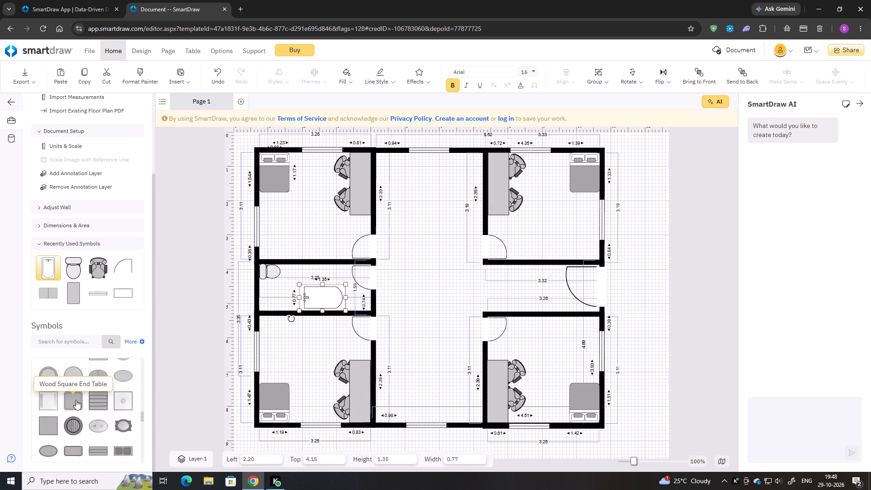
pyautogui.scroll(14, 76, 400)
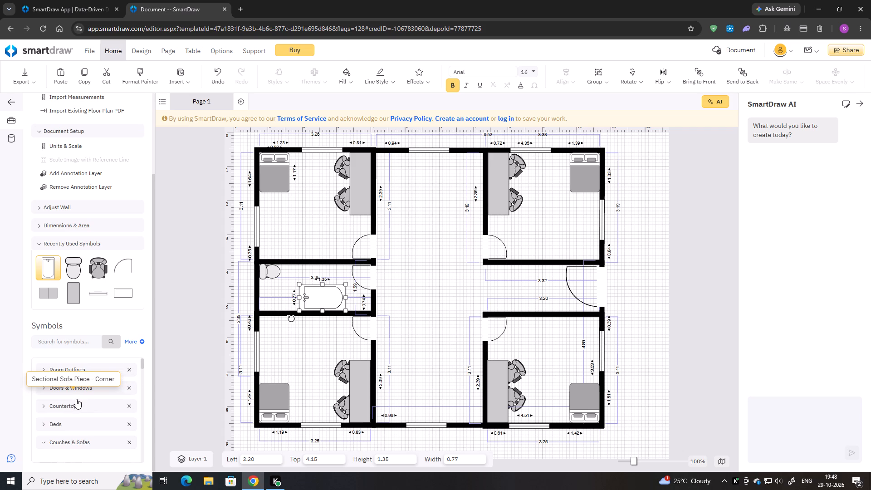
pyautogui.scroll(1, 76, 399)
pyautogui.click(62, 389)
pyautogui.scroll(-2, 105, 406)
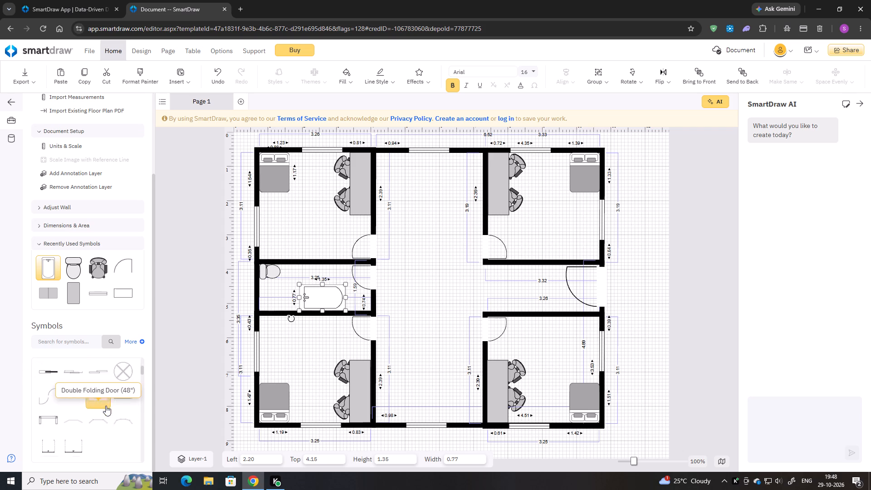
pyautogui.scroll(-1, 107, 405)
pyautogui.scroll(1, 123, 398)
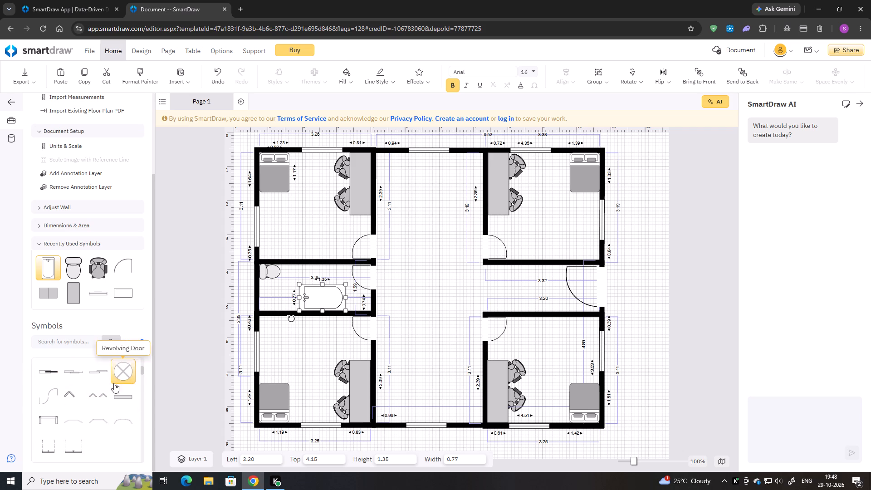
pyautogui.doubleClick(95, 373)
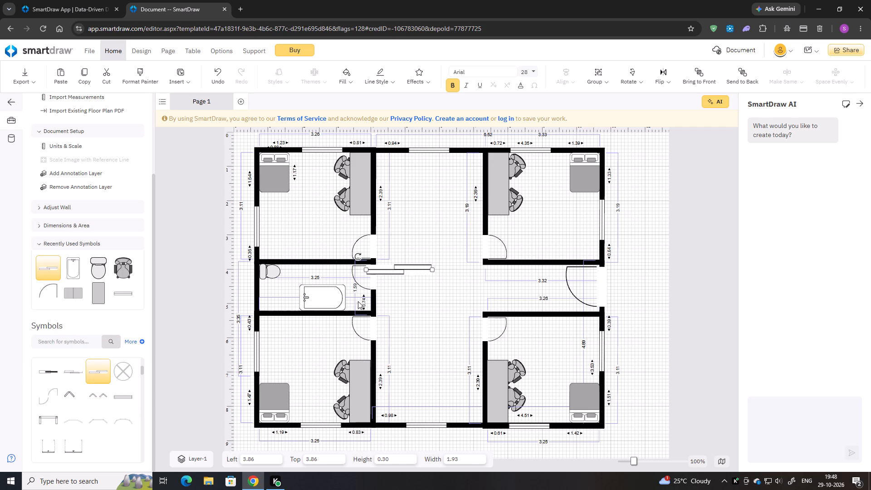
pyautogui.moveTo(393, 271); pyautogui.dragTo(311, 232)
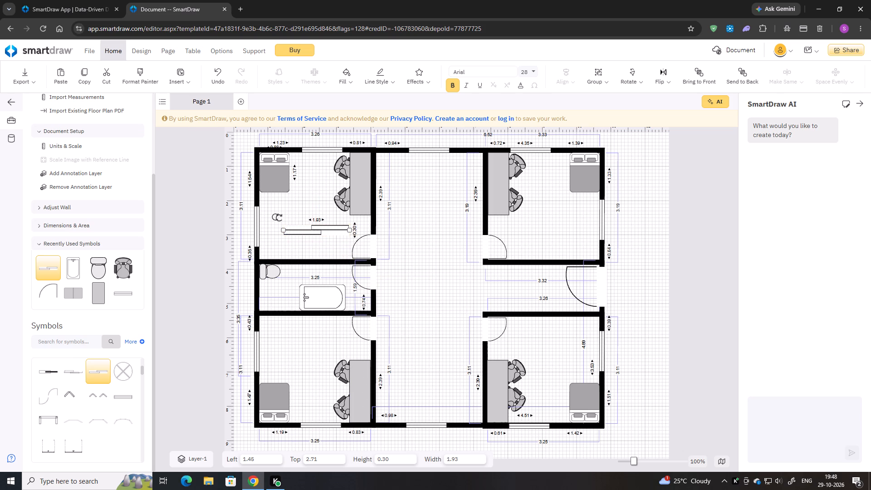
pyautogui.moveTo(276, 216); pyautogui.dragTo(308, 255)
pyautogui.moveTo(317, 265); pyautogui.dragTo(316, 254)
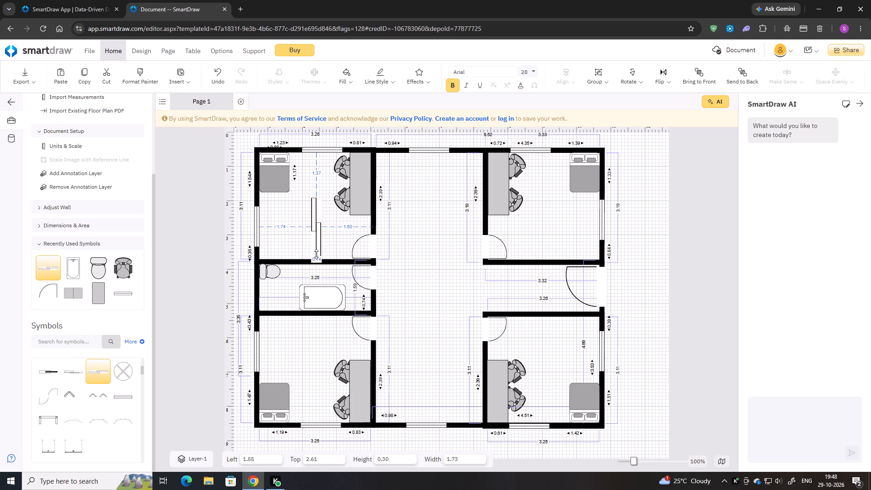
pyautogui.moveTo(316, 254); pyautogui.dragTo(317, 250)
# Reposition the sliding door above the toilet room's upper wall, turn it vertical again and shorten it to about 1.13.
pyautogui.moveTo(318, 230); pyautogui.dragTo(299, 277)
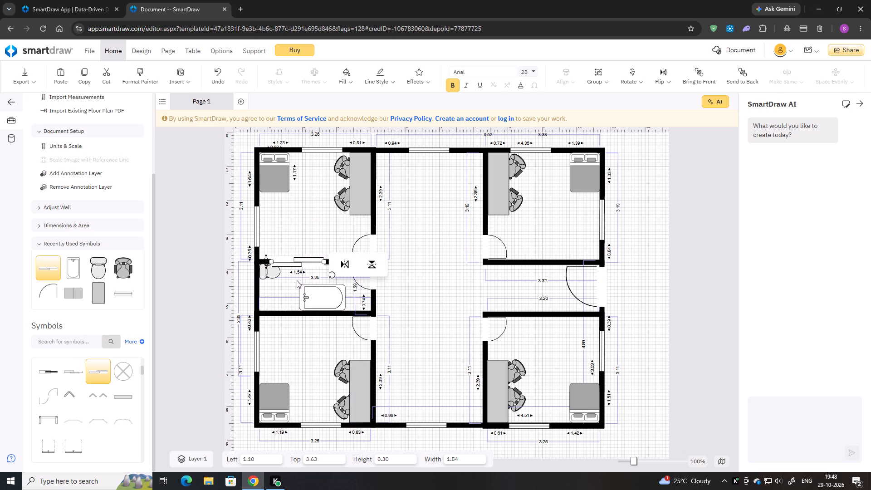
pyautogui.moveTo(307, 261); pyautogui.dragTo(317, 239)
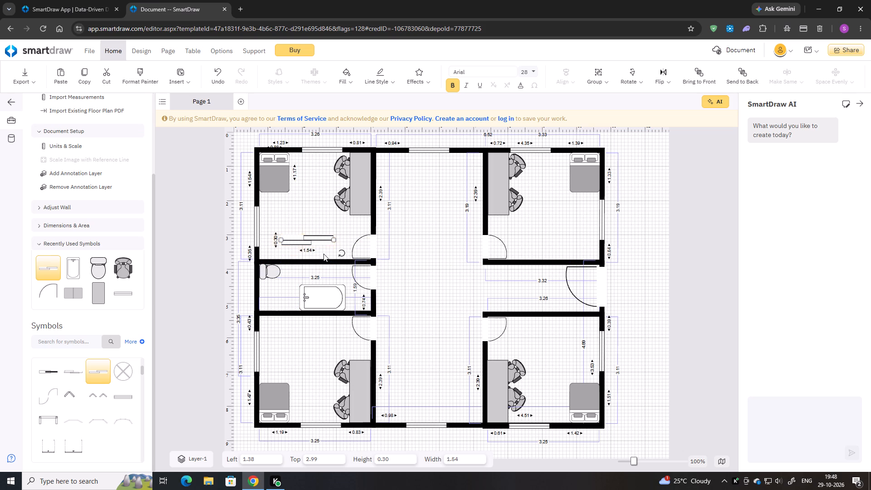
pyautogui.moveTo(341, 255); pyautogui.dragTo(288, 288)
pyautogui.moveTo(308, 267); pyautogui.dragTo(308, 266)
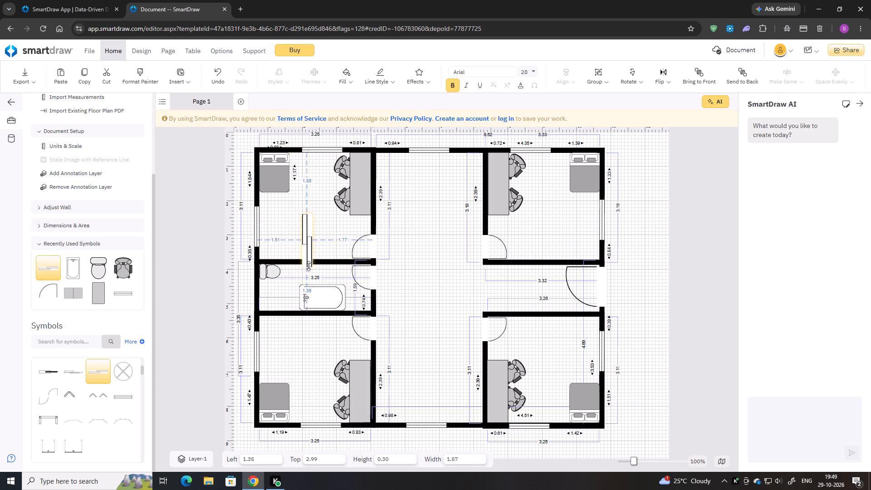
pyautogui.moveTo(308, 266); pyautogui.dragTo(313, 252)
# Place the vertical sliding door between the toilet and the bathtub and extend it to about 1.39 to span the room.
pyautogui.moveTo(311, 232); pyautogui.dragTo(299, 269)
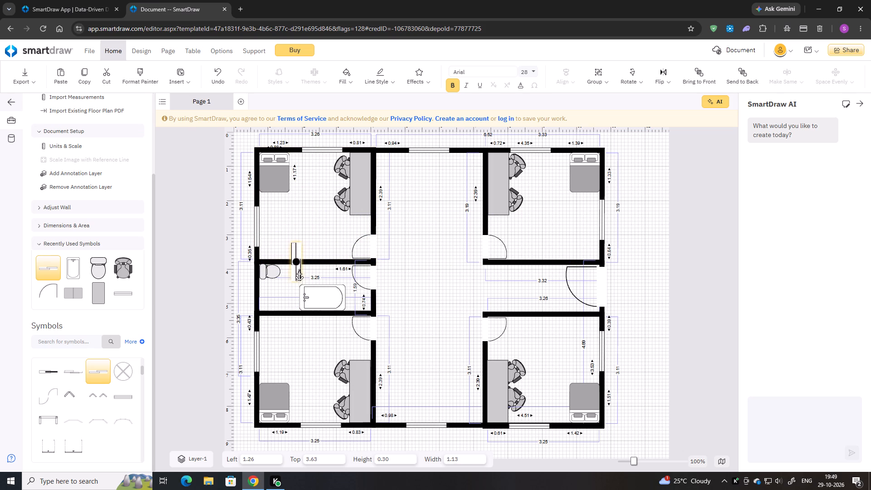
pyautogui.moveTo(299, 269); pyautogui.dragTo(296, 281)
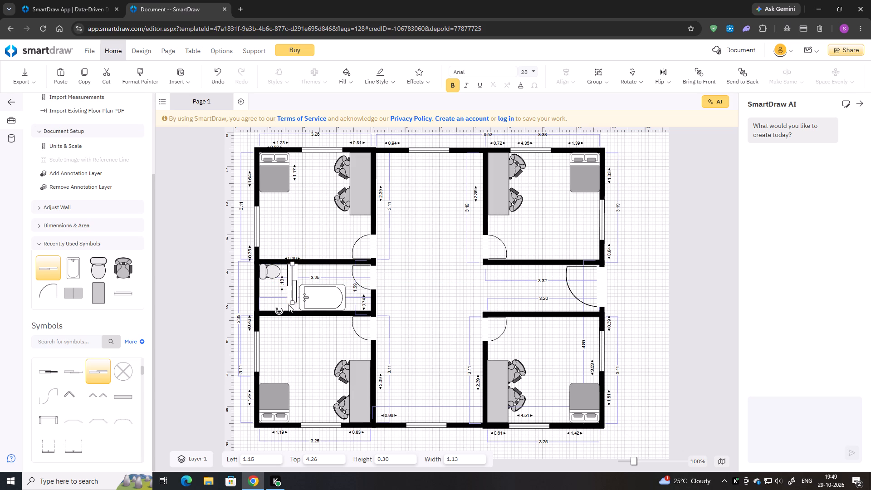
pyautogui.moveTo(291, 304); pyautogui.dragTo(297, 311)
# Send the vertical sliding door in the bathroom to the back.
pyautogui.rightClick(294, 283)
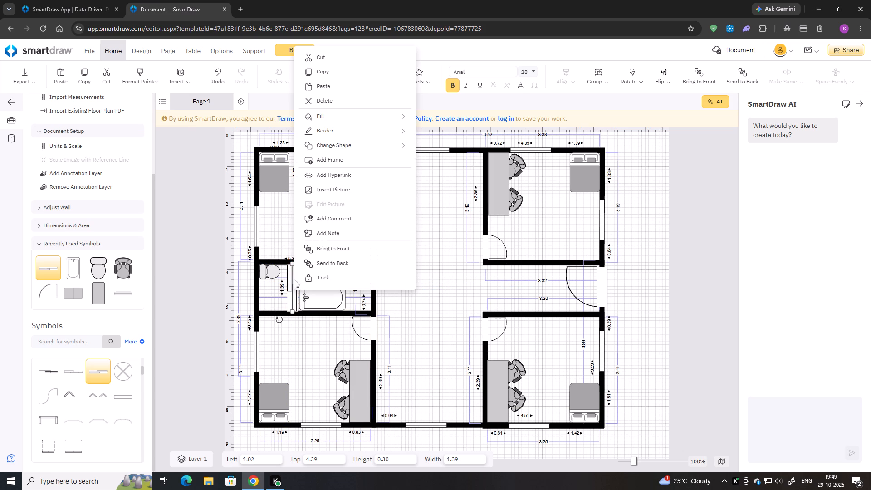
pyautogui.click(322, 262)
pyautogui.click(318, 268)
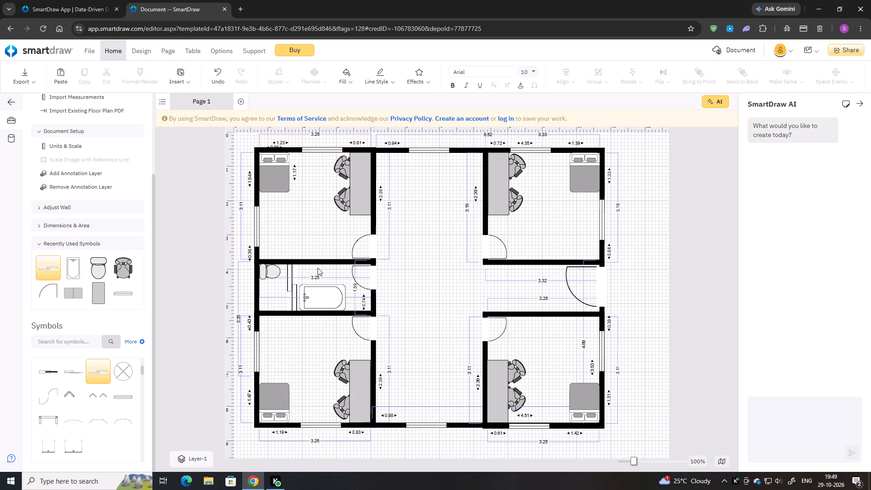
# Shrink the bathtub to about 1.17 by 0.62, set it about 2.48 left and 4.36 top, and send it to the back.
pyautogui.click(323, 295)
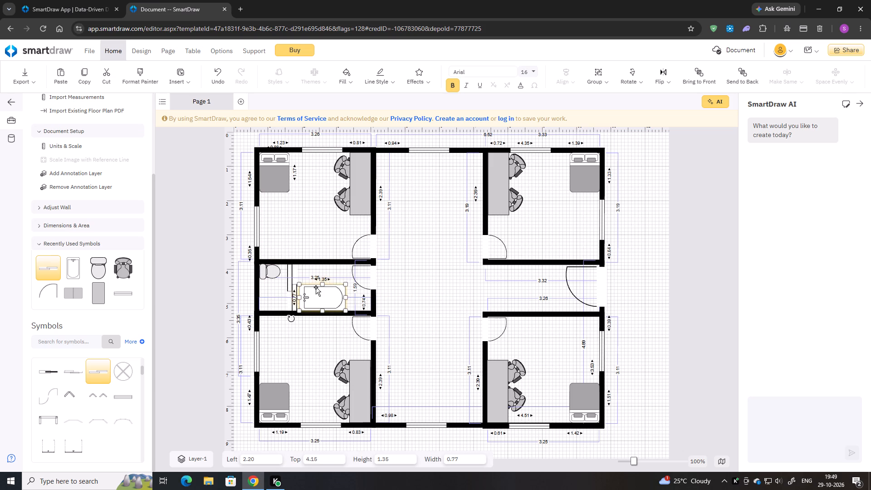
pyautogui.moveTo(345, 284); pyautogui.dragTo(339, 288)
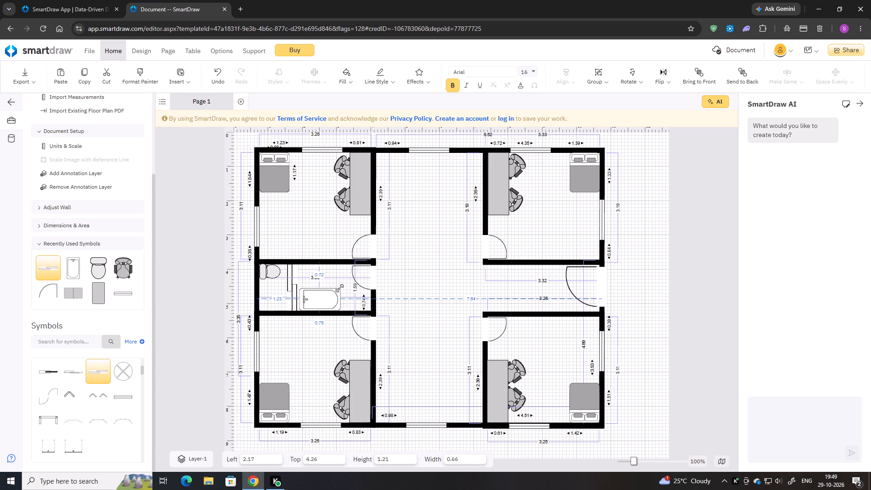
pyautogui.moveTo(339, 288); pyautogui.dragTo(341, 292)
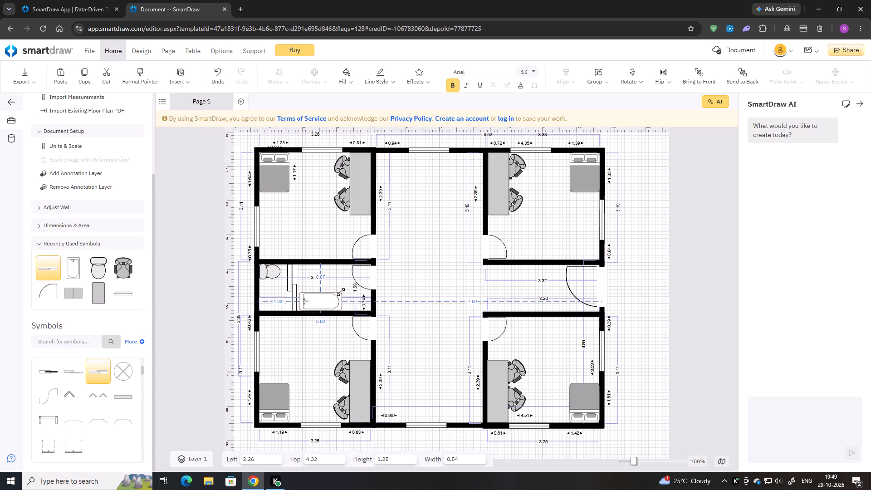
pyautogui.moveTo(341, 292); pyautogui.dragTo(339, 289)
pyautogui.moveTo(322, 294); pyautogui.dragTo(331, 296)
pyautogui.rightClick(332, 296)
pyautogui.click(359, 280)
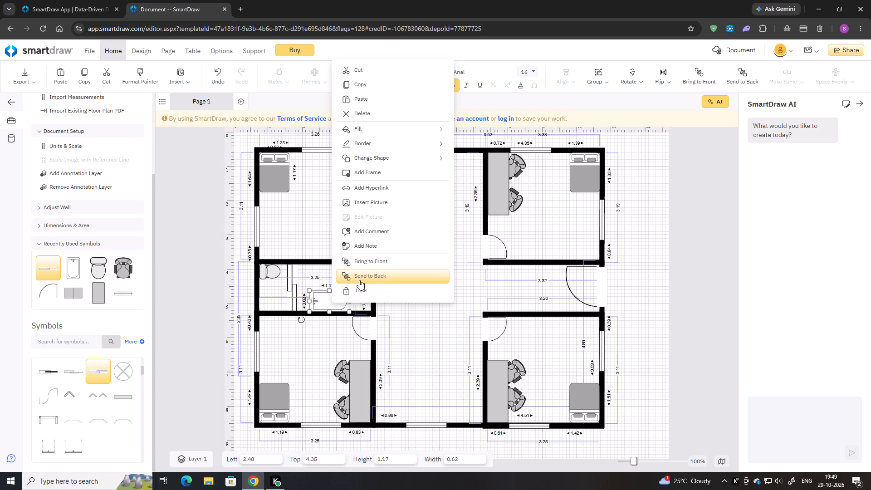
pyautogui.click(413, 288)
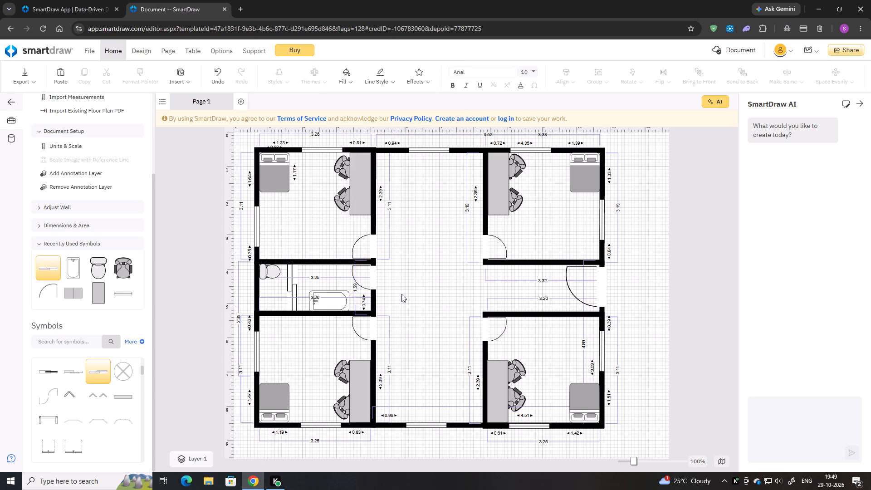
# Rotate the bathtub to 270° and move it along the lower wall against the bathroom's right wall.
pyautogui.click(321, 303)
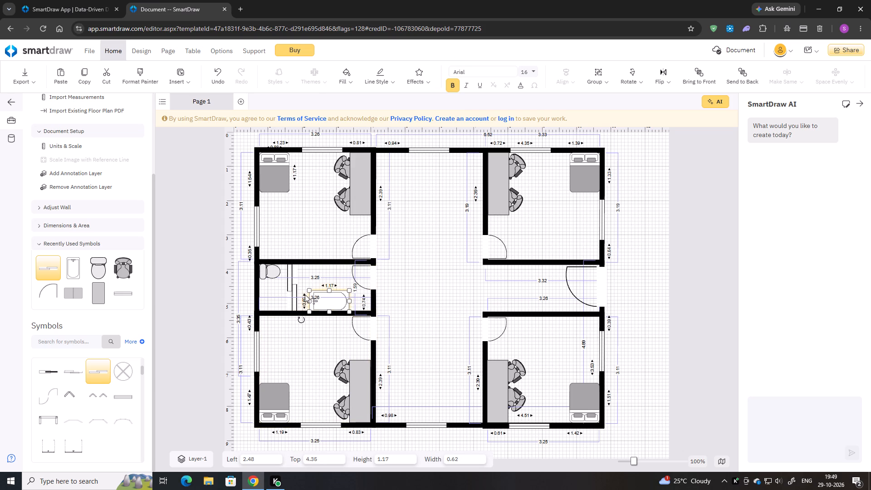
pyautogui.moveTo(300, 318); pyautogui.dragTo(331, 294)
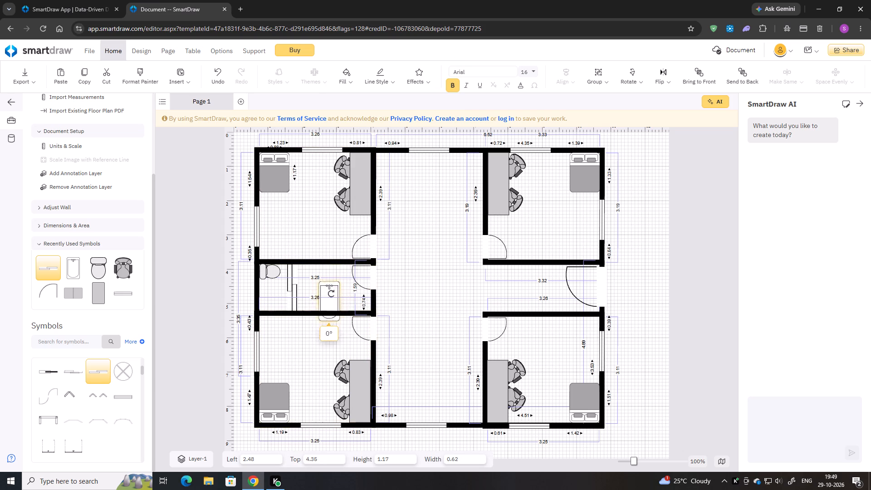
pyautogui.moveTo(331, 294); pyautogui.dragTo(346, 291)
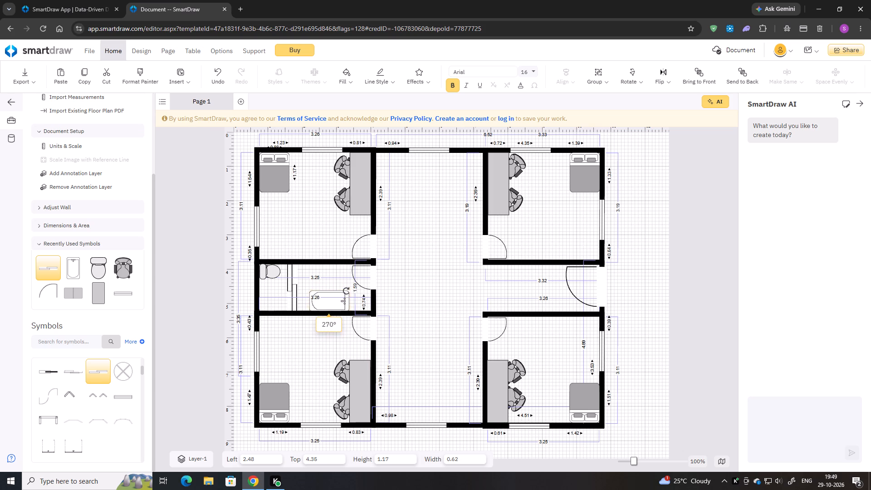
pyautogui.moveTo(346, 291); pyautogui.dragTo(347, 289)
pyautogui.moveTo(334, 298); pyautogui.dragTo(350, 296)
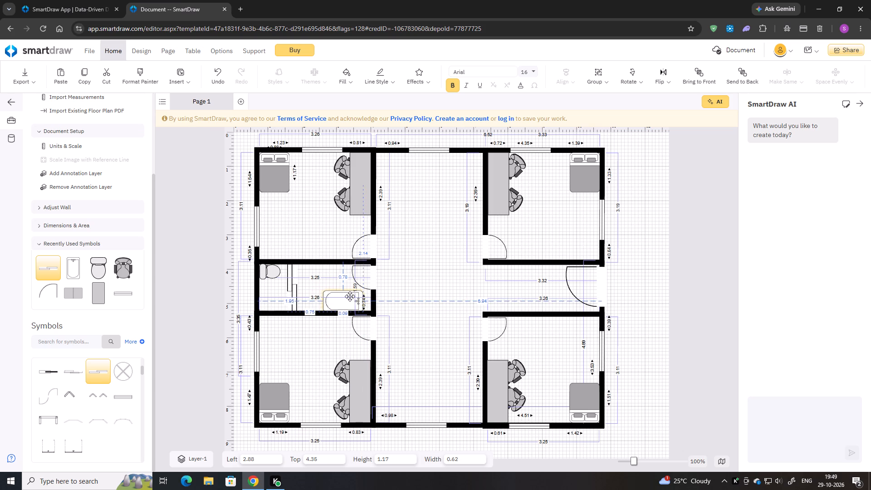
pyautogui.moveTo(350, 296); pyautogui.dragTo(352, 297)
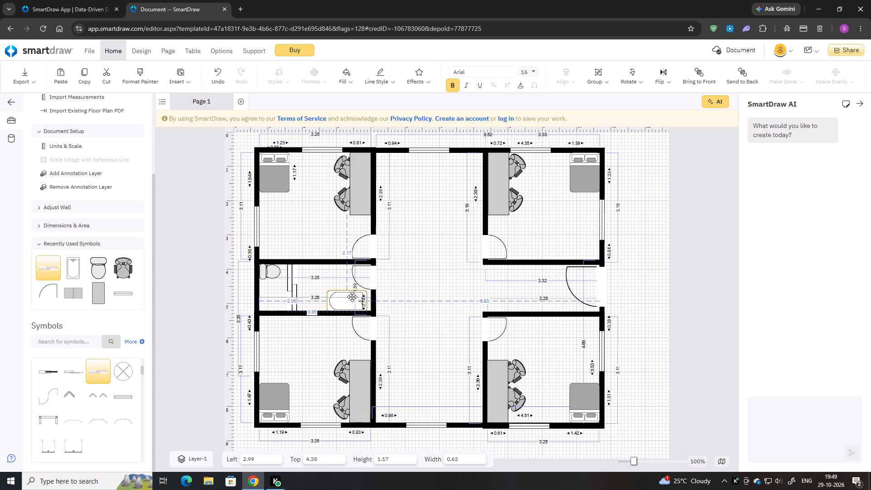
pyautogui.moveTo(352, 297); pyautogui.dragTo(357, 296)
pyautogui.click(331, 271)
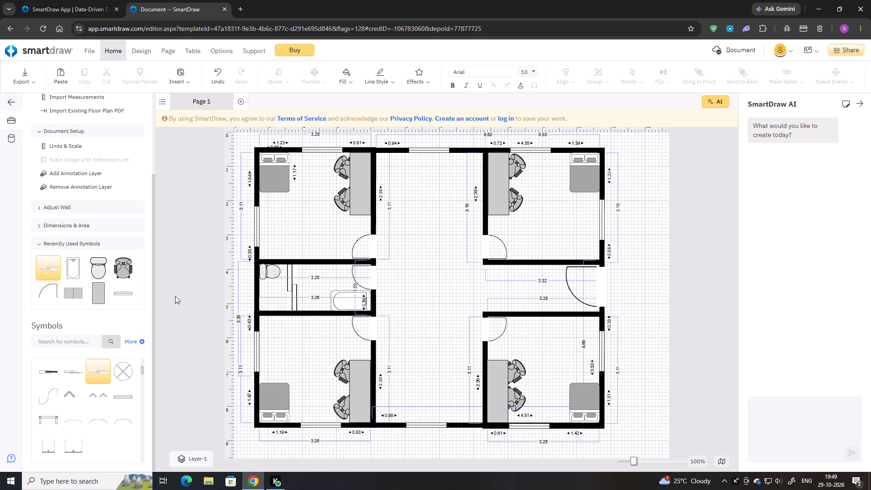
# Examine the Doors & Windows and Countertops symbol categories.
pyautogui.scroll(2, 95, 381)
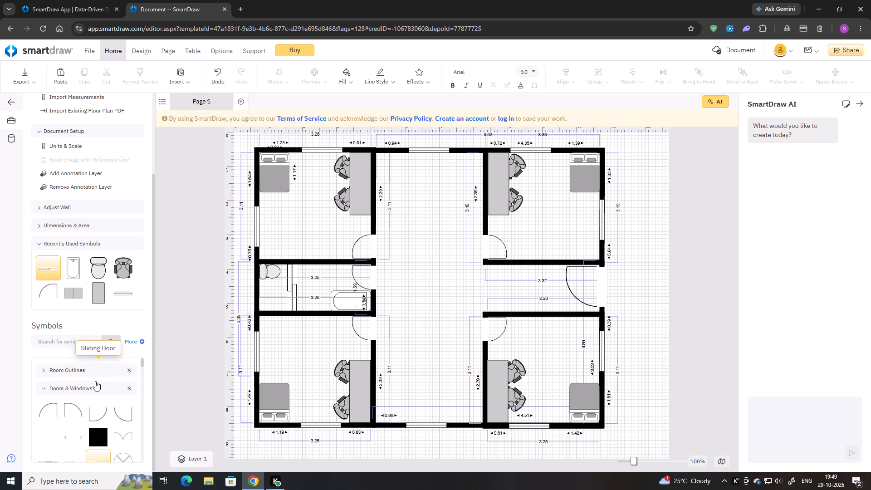
pyautogui.scroll(1, 96, 380)
pyautogui.scroll(-5, 96, 379)
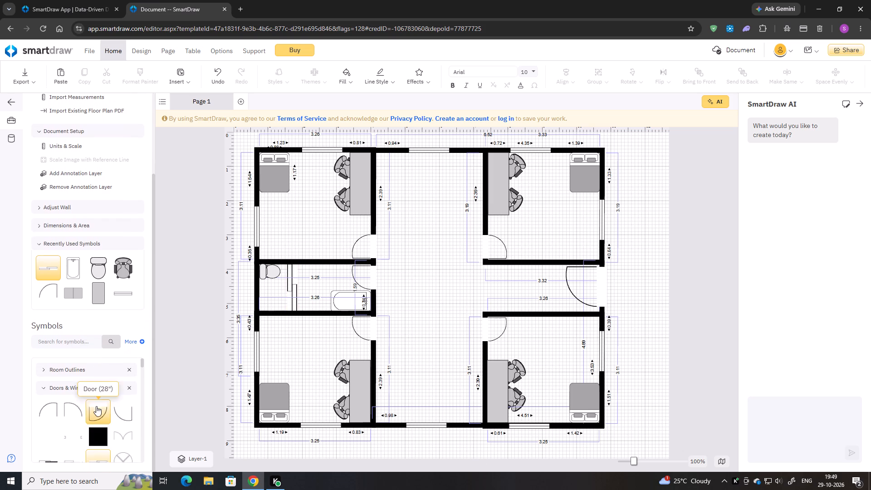
pyautogui.scroll(-1, 96, 406)
pyautogui.scroll(1, 93, 407)
pyautogui.scroll(-2, 82, 408)
pyautogui.scroll(1, 105, 412)
pyautogui.scroll(-2, 118, 416)
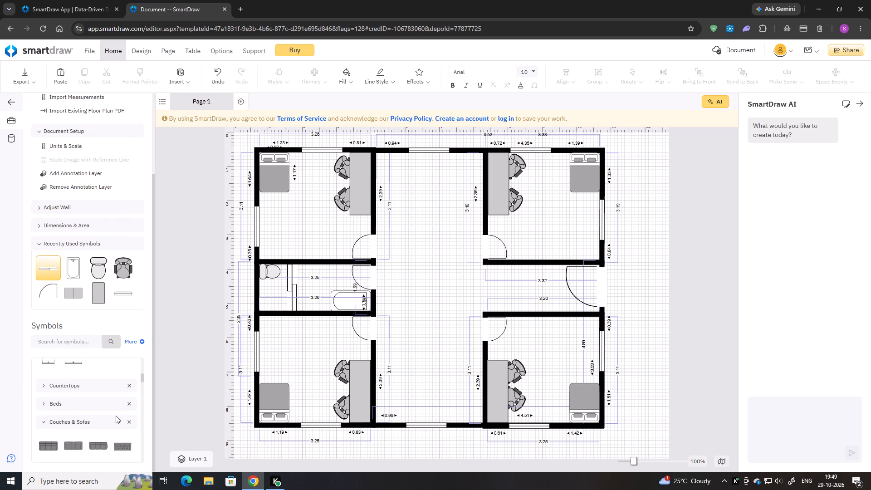
pyautogui.click(52, 386)
pyautogui.click(58, 377)
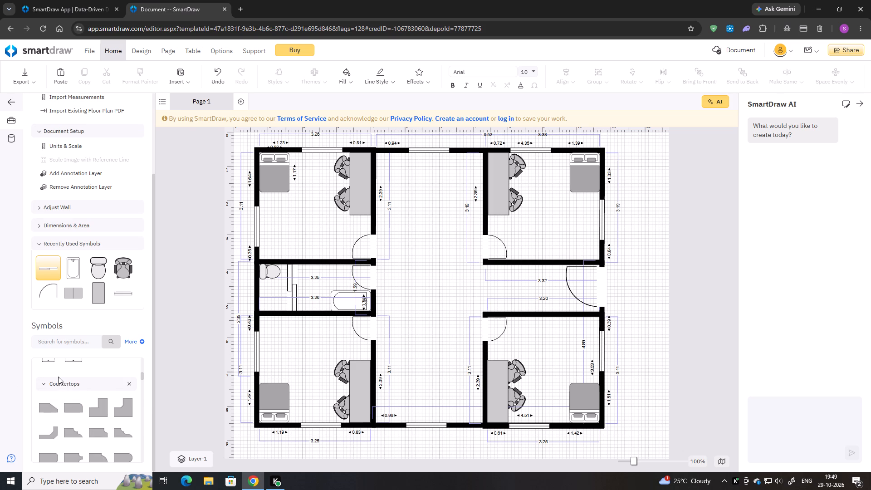
pyautogui.click(62, 385)
# Add the 0.30 round symbol from the Toilets category and place it just below the toilet, about 0.75 left and 4.31 top.
pyautogui.scroll(-4, 89, 405)
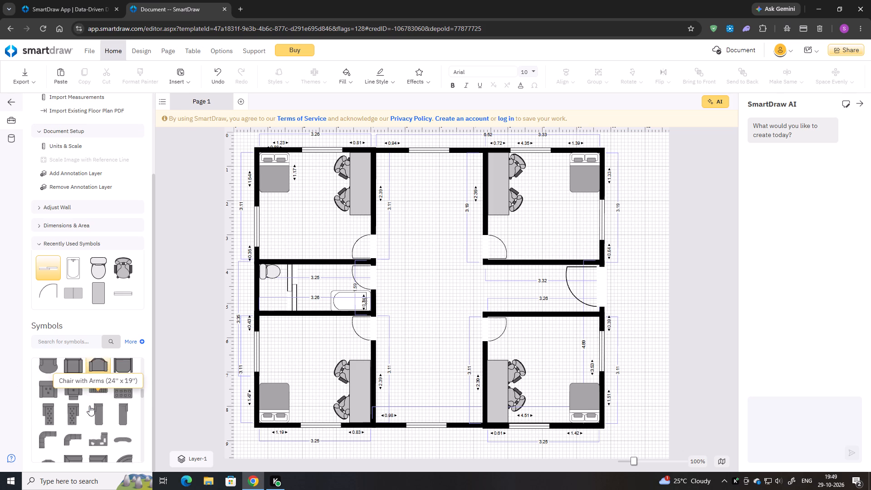
pyautogui.scroll(-4, 89, 406)
pyautogui.scroll(9, 90, 406)
pyautogui.scroll(-4, 90, 410)
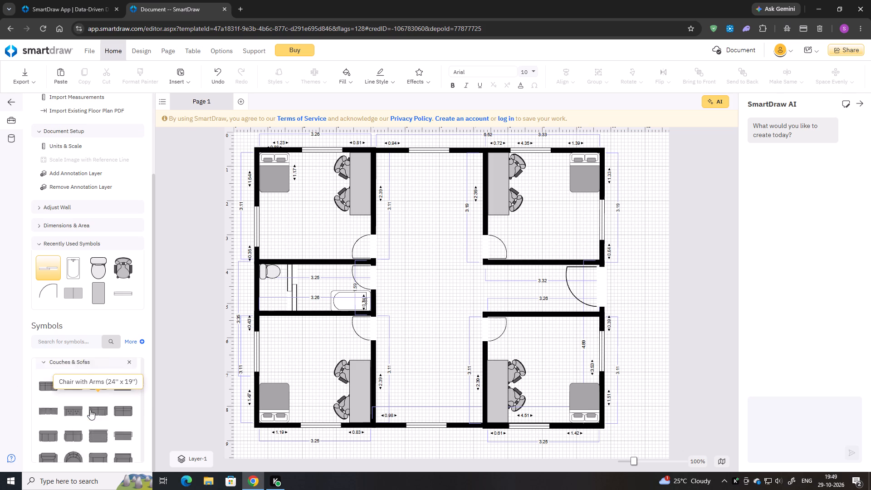
pyautogui.scroll(-17, 90, 410)
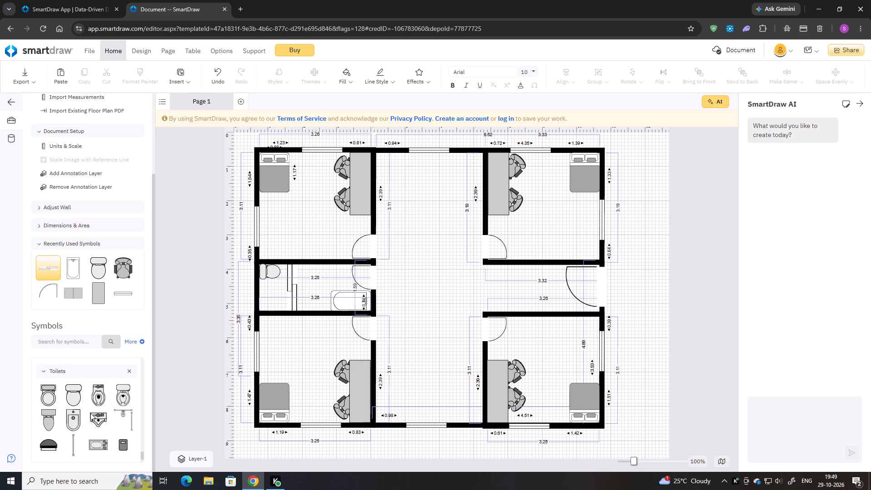
pyautogui.scroll(-3, 90, 413)
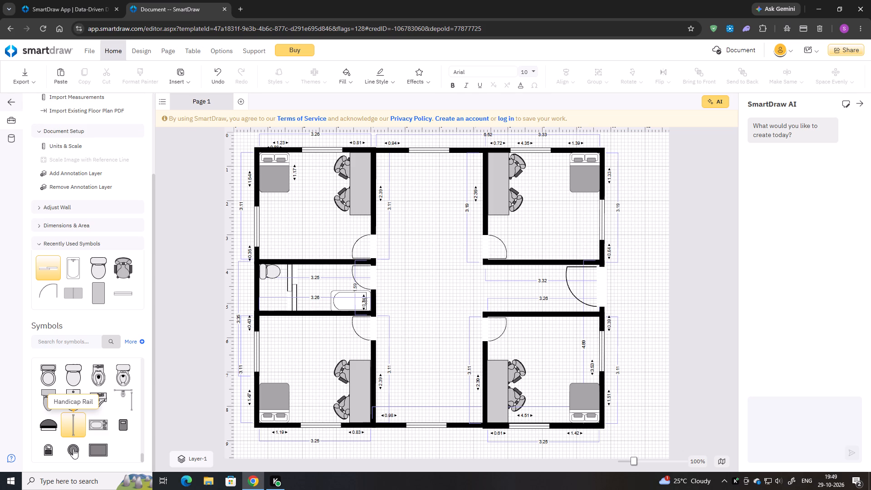
pyautogui.doubleClick(73, 449)
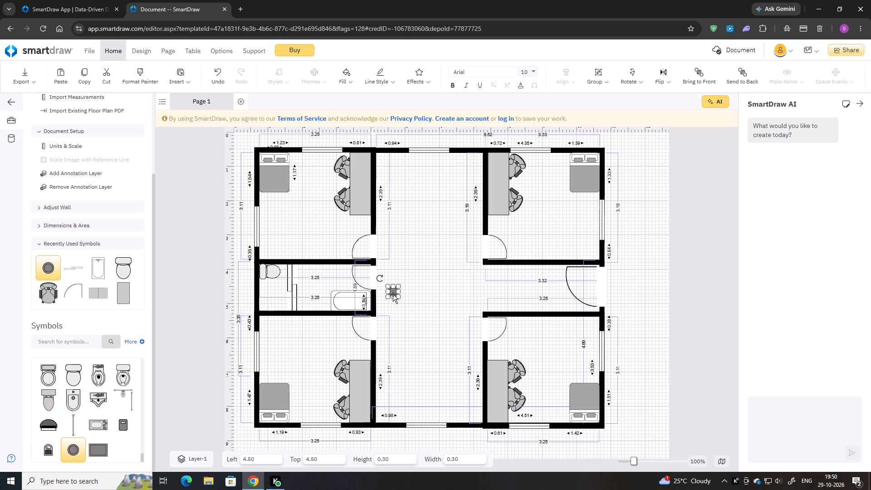
pyautogui.moveTo(393, 289); pyautogui.dragTo(264, 284)
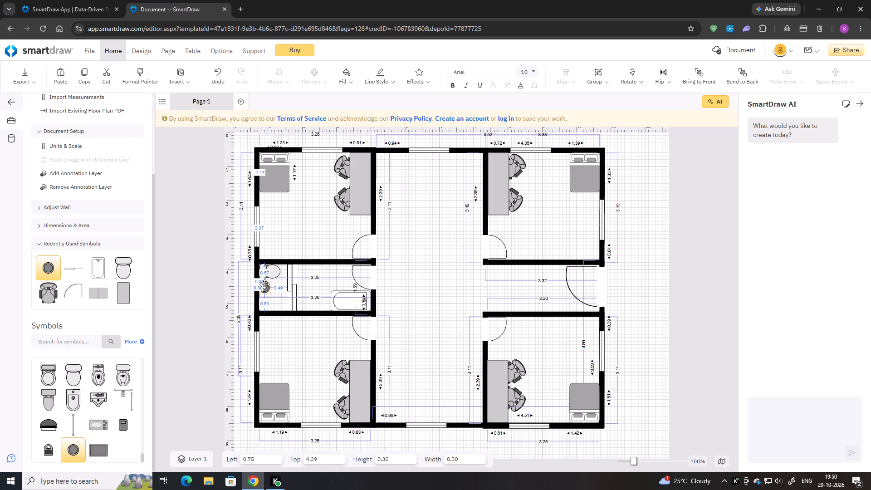
pyautogui.moveTo(264, 284); pyautogui.dragTo(265, 283)
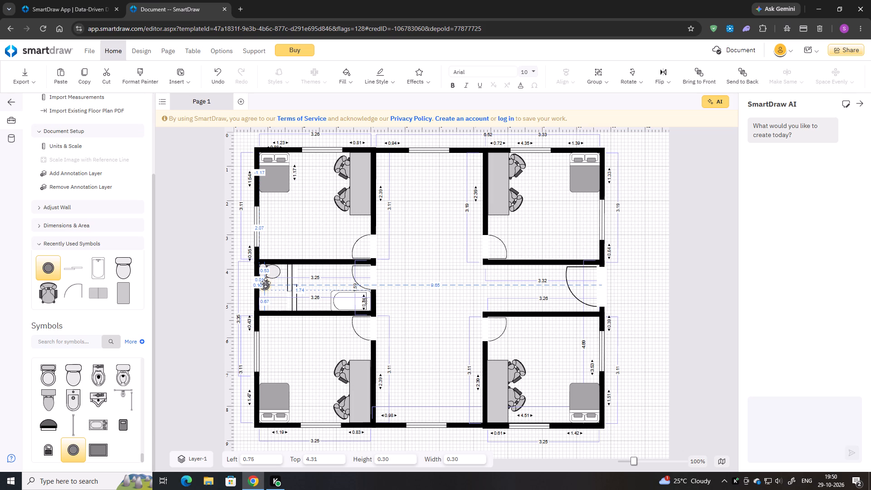
pyautogui.moveTo(265, 283); pyautogui.dragTo(265, 284)
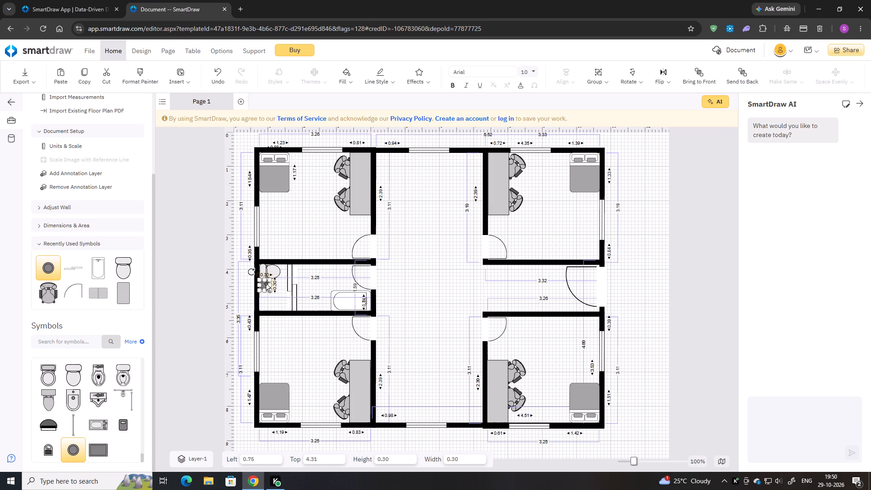
pyautogui.click(337, 282)
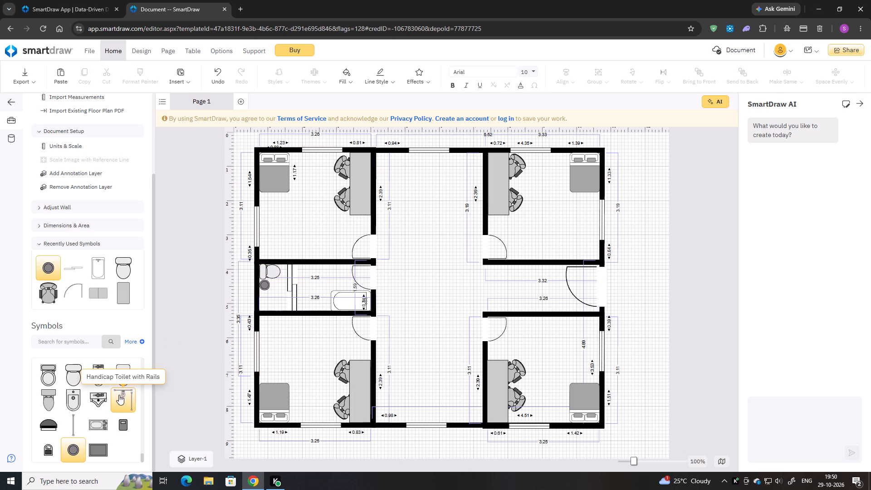
# Add a Towel Rack and place it against the bathroom's upper wall, about 2.22 left and 3.83 top.
pyautogui.scroll(-1, 101, 416)
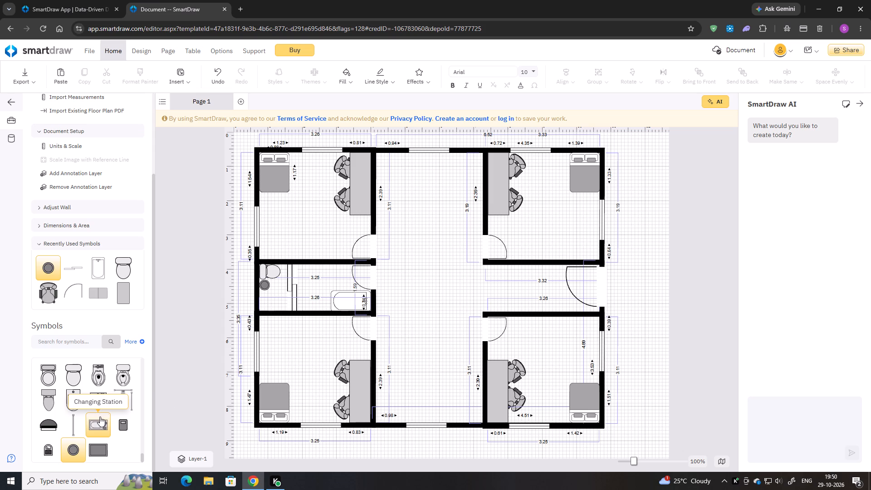
pyautogui.scroll(3, 98, 416)
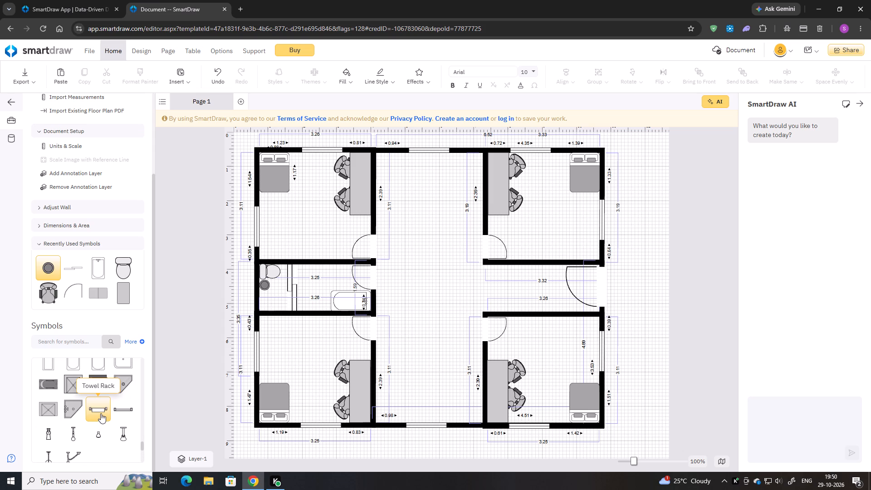
pyautogui.doubleClick(98, 410)
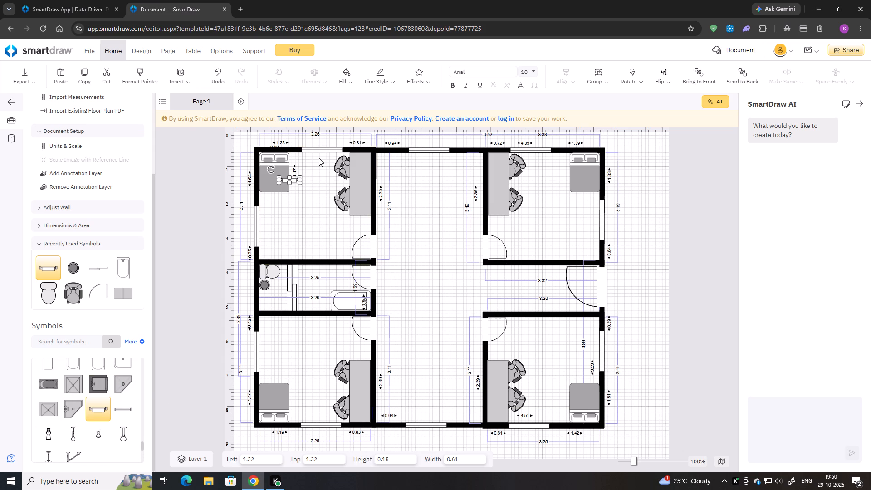
pyautogui.moveTo(295, 180); pyautogui.dragTo(319, 252)
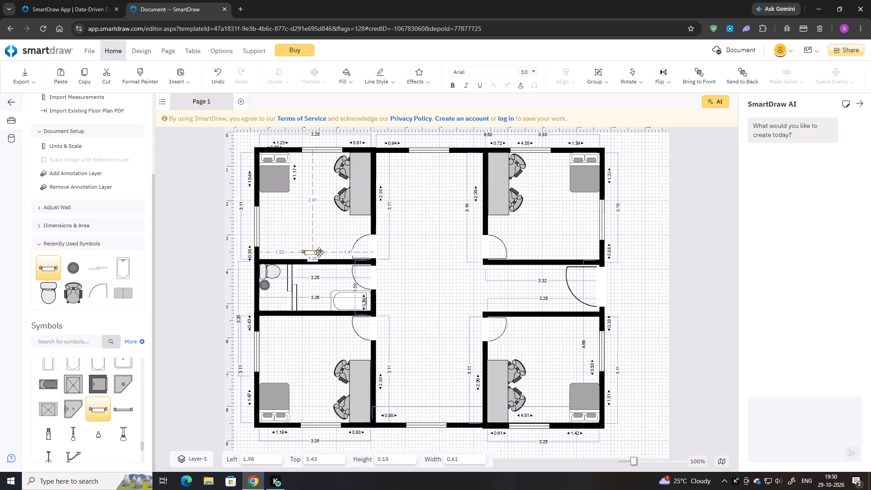
pyautogui.moveTo(319, 252); pyautogui.dragTo(327, 268)
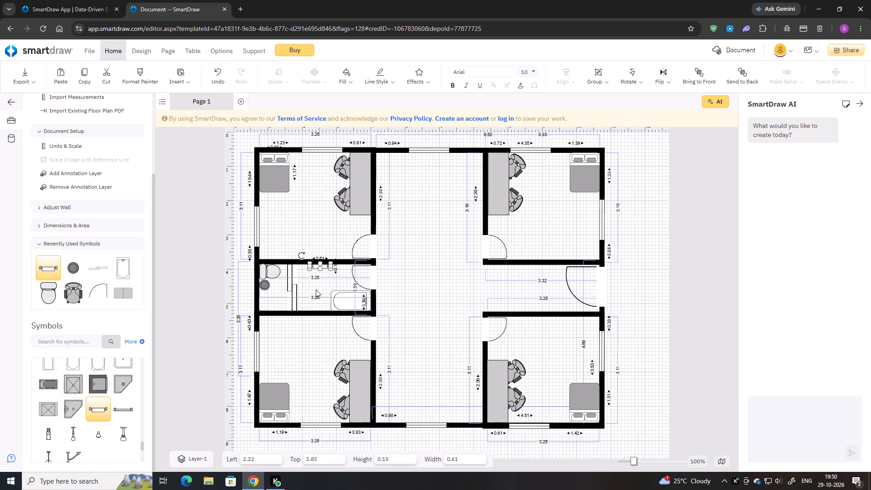
pyautogui.click(316, 289)
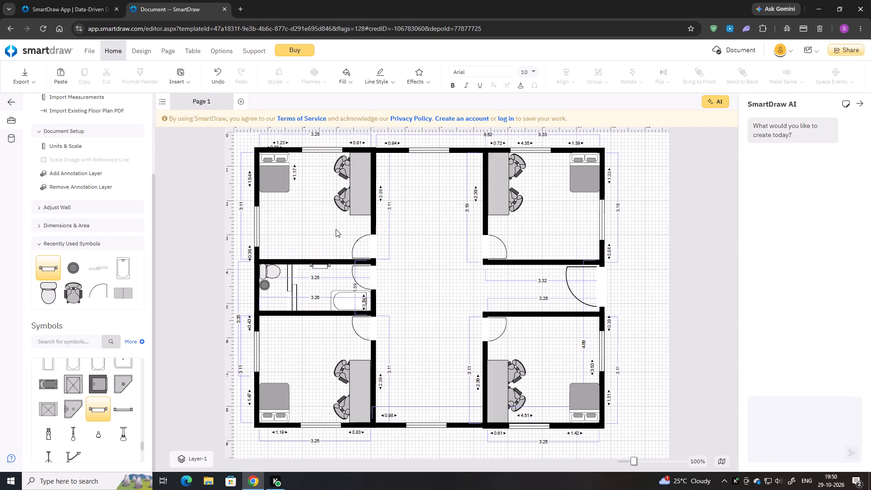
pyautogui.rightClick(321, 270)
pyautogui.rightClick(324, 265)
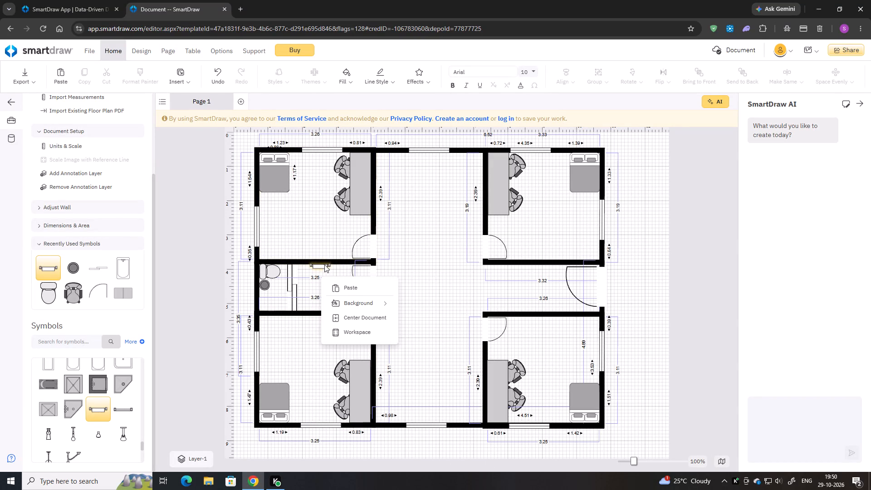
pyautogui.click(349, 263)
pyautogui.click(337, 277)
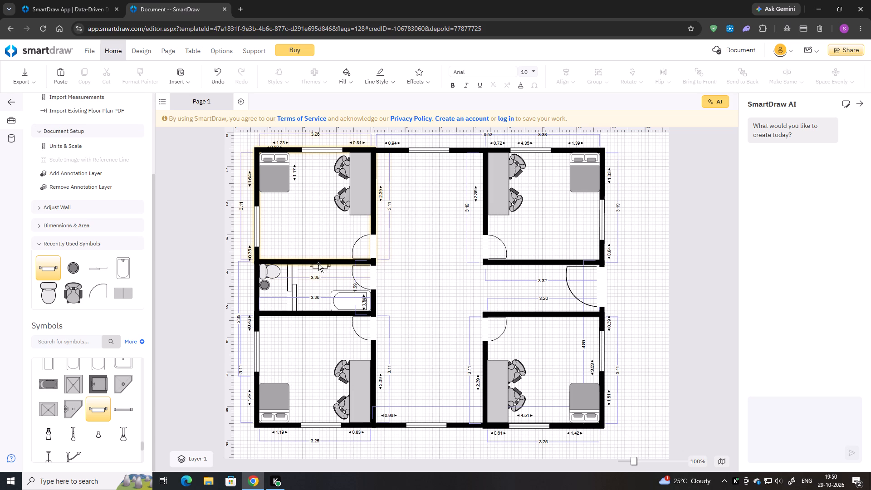
# Move the towel rack to the bathroom's lower wall beside the bathtub, about 2.12 left and 5.09 top.
pyautogui.moveTo(318, 266); pyautogui.dragTo(316, 289)
pyautogui.moveTo(303, 277); pyautogui.dragTo(303, 279)
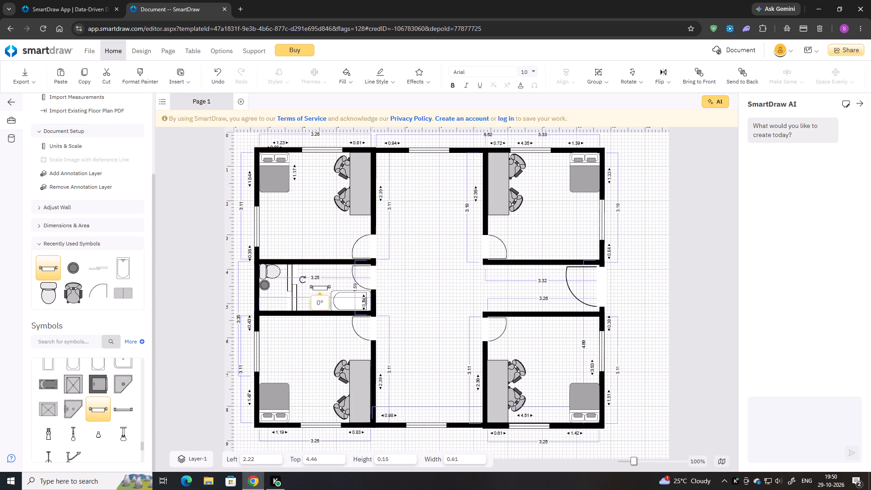
pyautogui.moveTo(303, 279); pyautogui.dragTo(344, 304)
pyautogui.moveTo(323, 287); pyautogui.dragTo(322, 304)
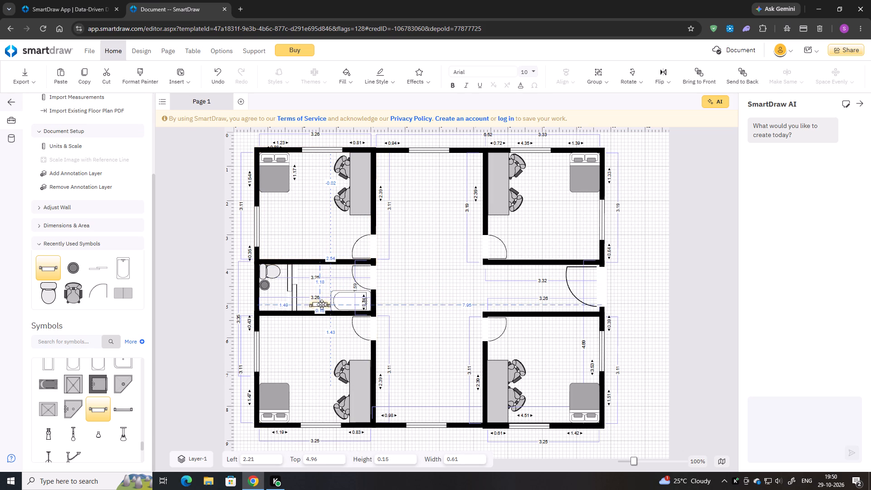
pyautogui.moveTo(322, 304); pyautogui.dragTo(320, 307)
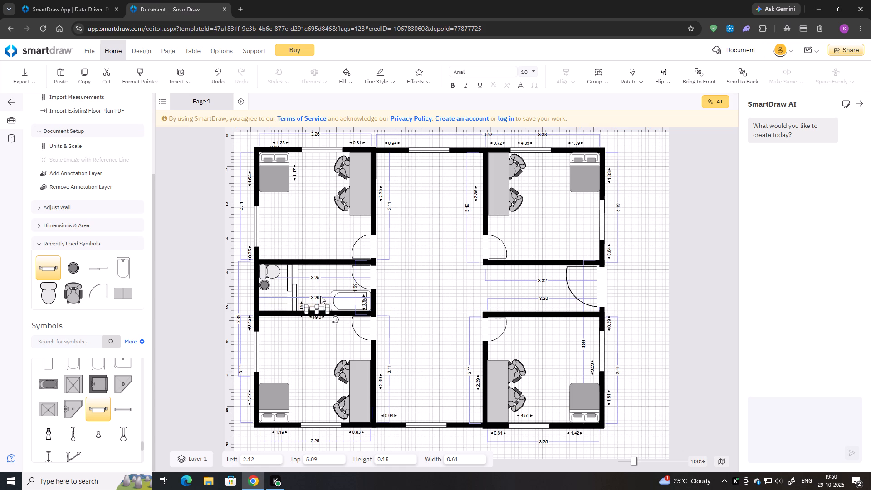
pyautogui.click(320, 294)
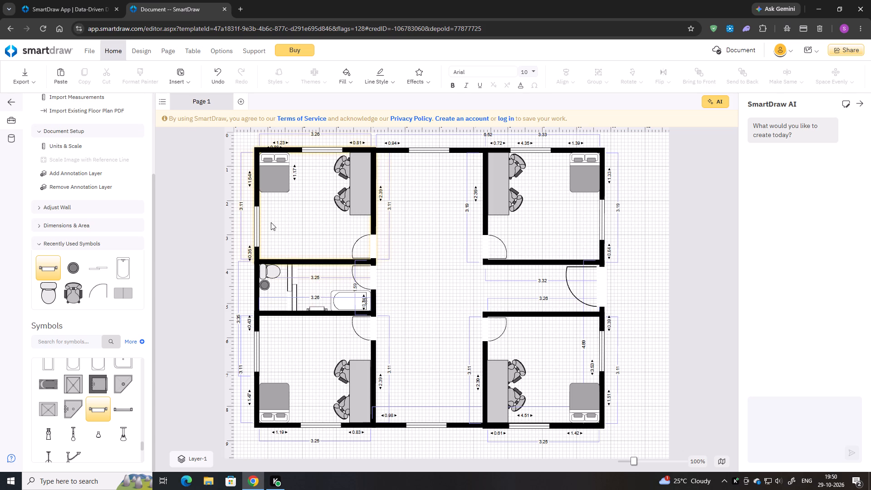
# Examine the Toilets, Bathtubs & Showers, Tables and Couches & Sofas symbol categories.
pyautogui.scroll(-5, 102, 399)
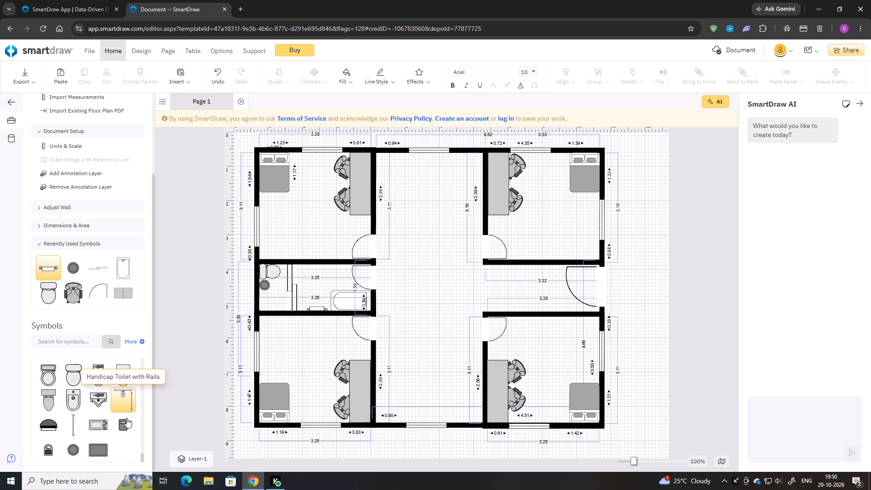
pyautogui.scroll(1, 65, 419)
pyautogui.scroll(-2, 65, 419)
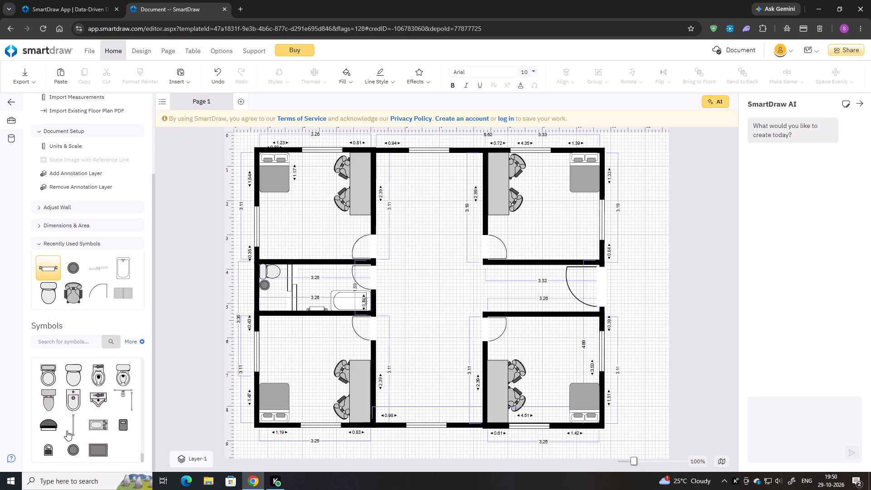
pyautogui.scroll(1, 68, 420)
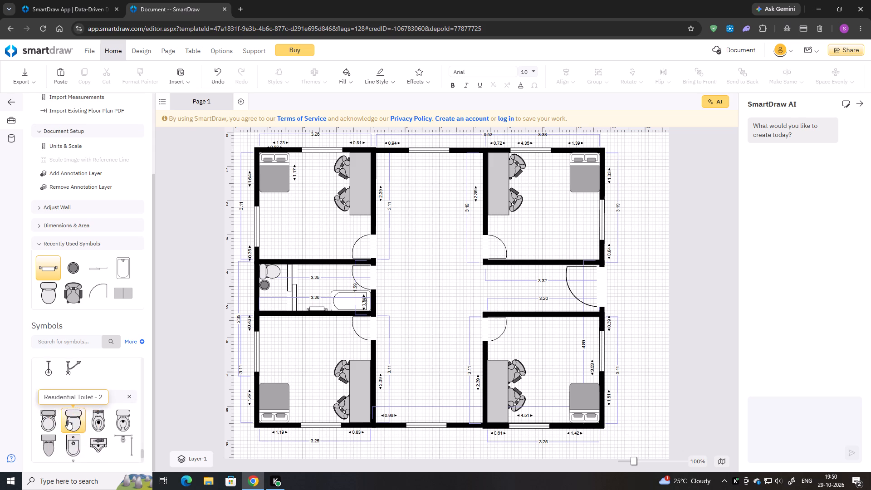
pyautogui.scroll(2, 68, 420)
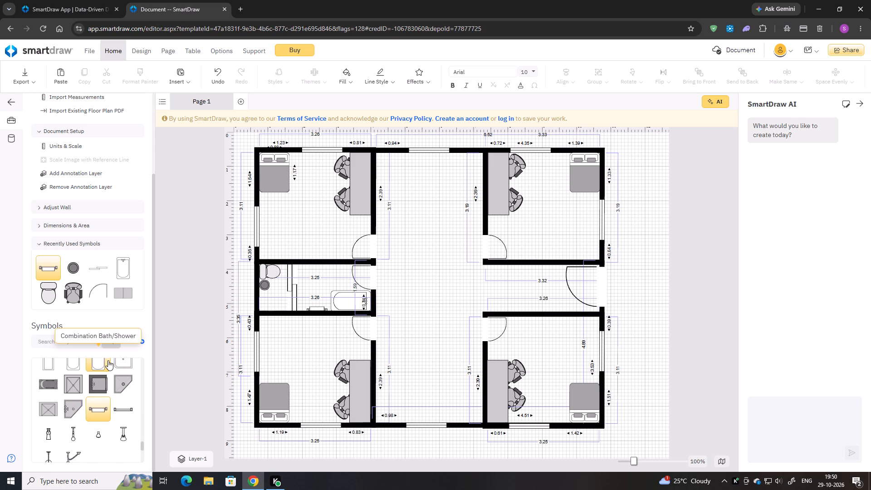
pyautogui.scroll(8, 108, 360)
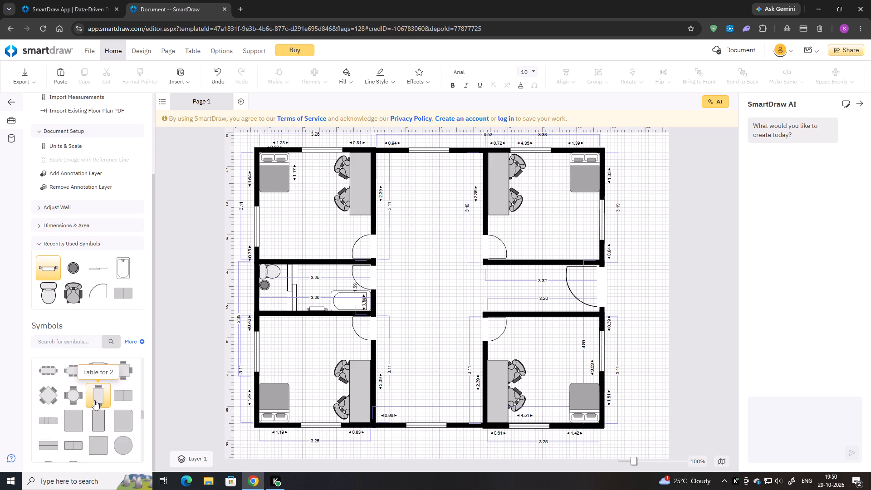
pyautogui.scroll(8, 93, 401)
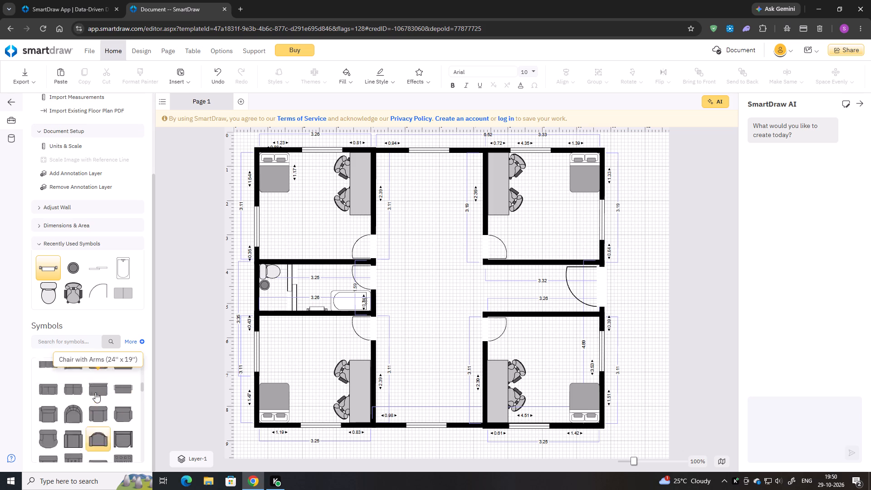
pyautogui.scroll(1, 95, 392)
# Collapse the Couches & Sofas, Tables, Bathtubs & Showers and Toilets symbol categories, browsing the table and toilet symbols along the way.
pyautogui.click(74, 402)
pyautogui.click(61, 396)
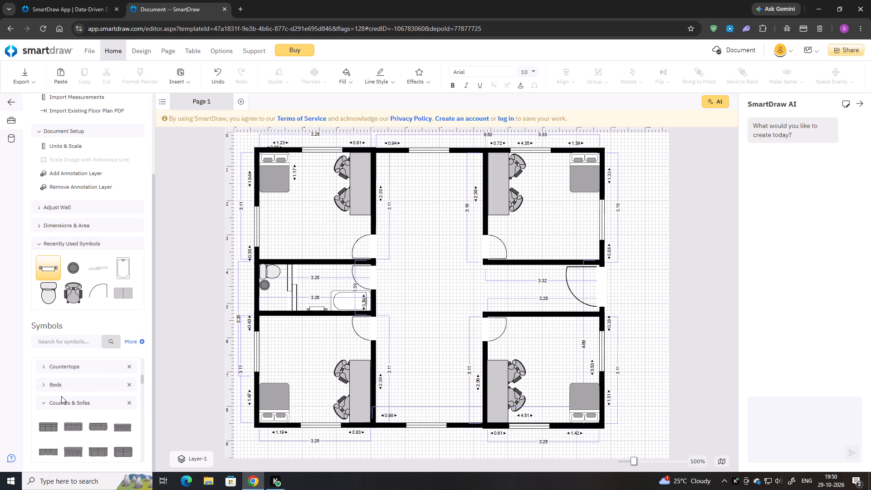
pyautogui.click(50, 404)
pyautogui.scroll(-2, 69, 400)
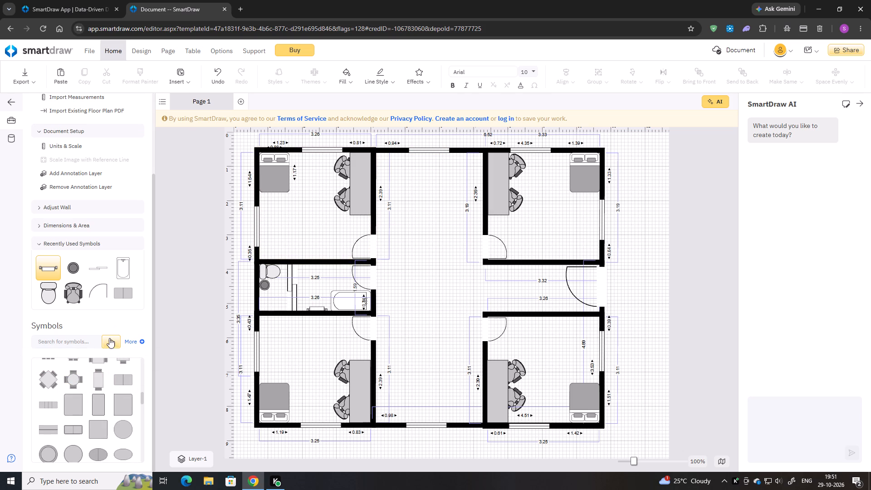
pyautogui.scroll(-6, 109, 339)
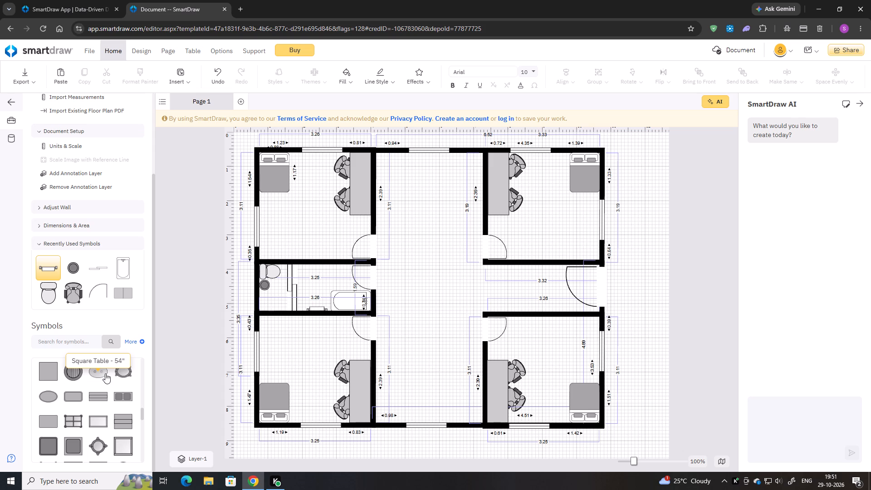
pyautogui.scroll(3, 105, 373)
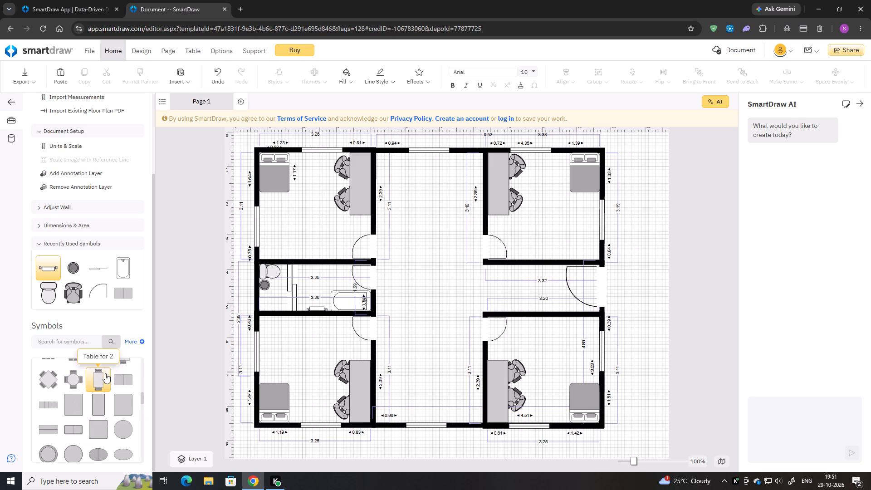
pyautogui.scroll(3, 105, 373)
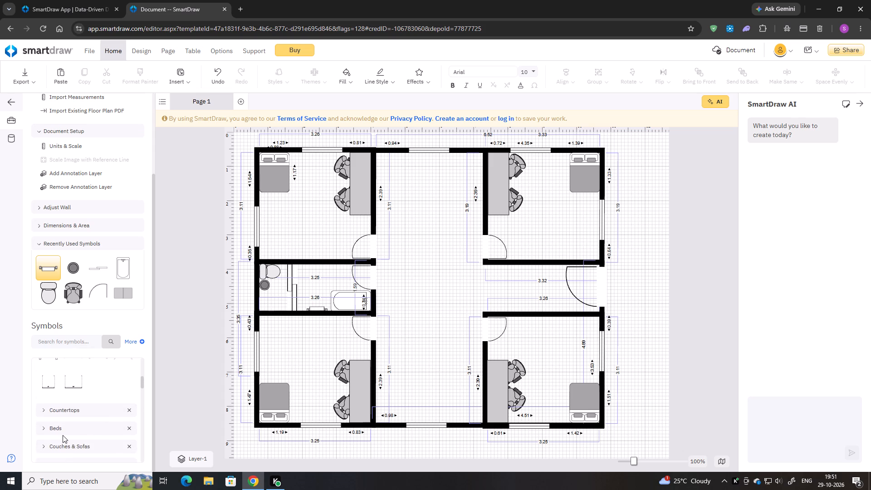
pyautogui.scroll(-1, 63, 435)
pyautogui.click(55, 421)
pyautogui.scroll(-1, 54, 420)
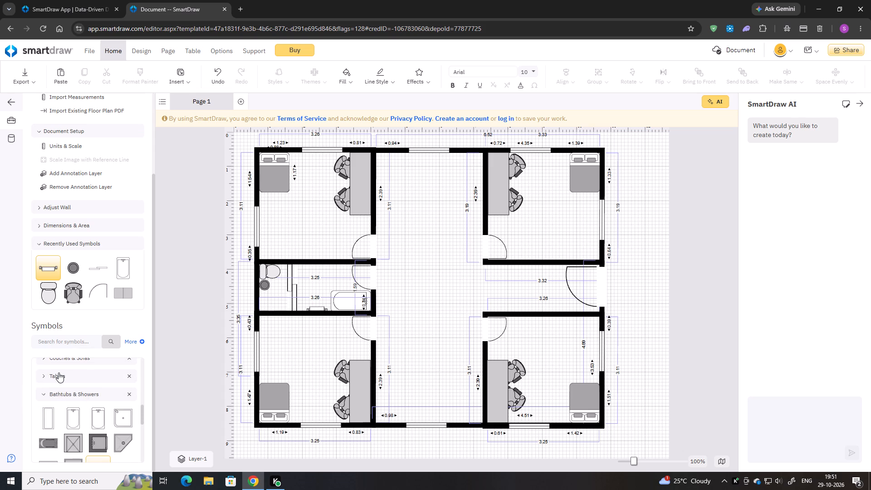
pyautogui.click(63, 394)
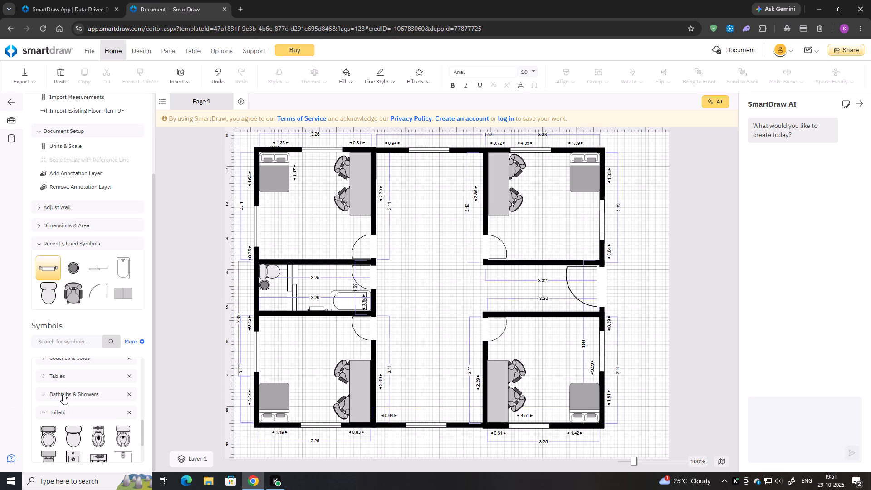
pyautogui.scroll(-4, 65, 395)
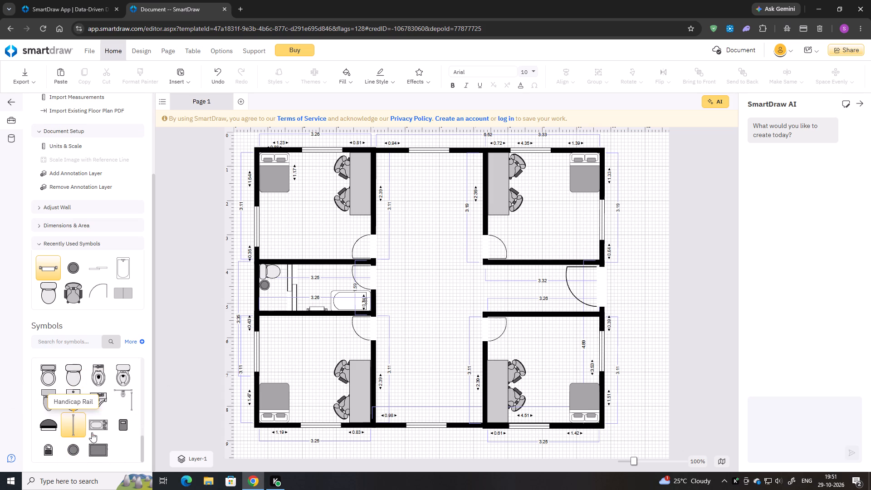
pyautogui.scroll(1, 91, 361)
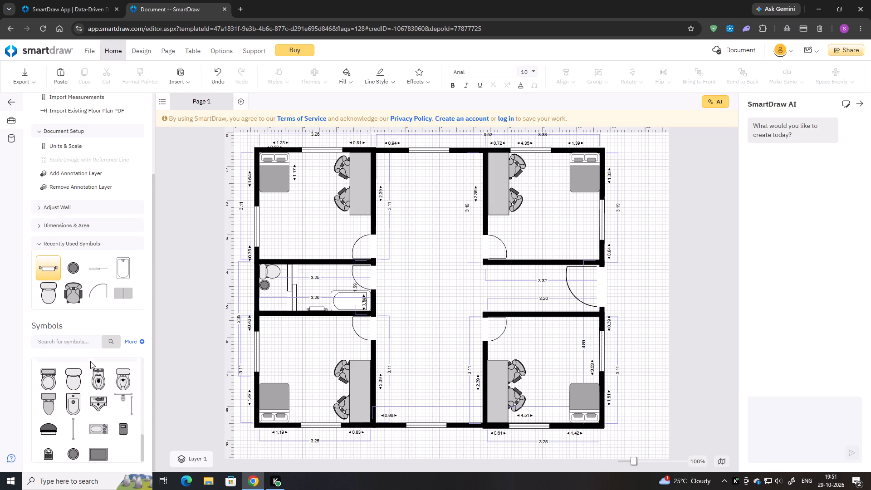
pyautogui.click(60, 393)
# Examine the Doors & Windows and Countertops symbol categories and collapse both.
pyautogui.scroll(1, 60, 393)
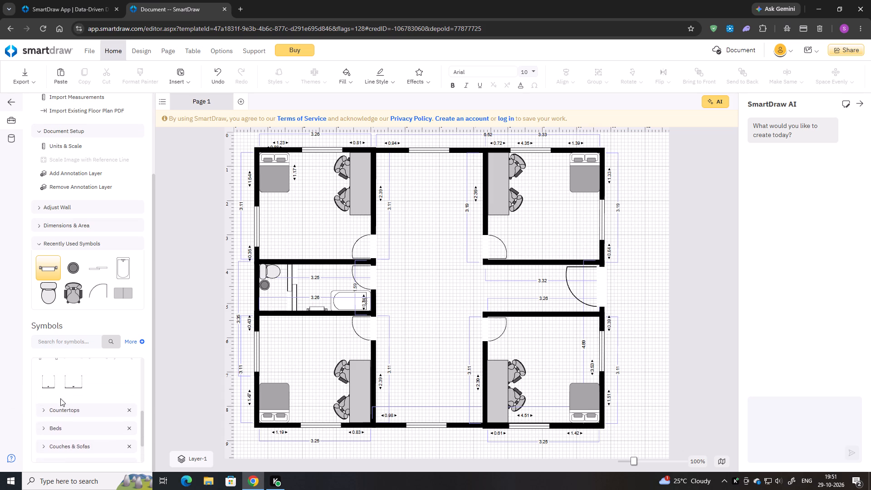
pyautogui.scroll(3, 60, 398)
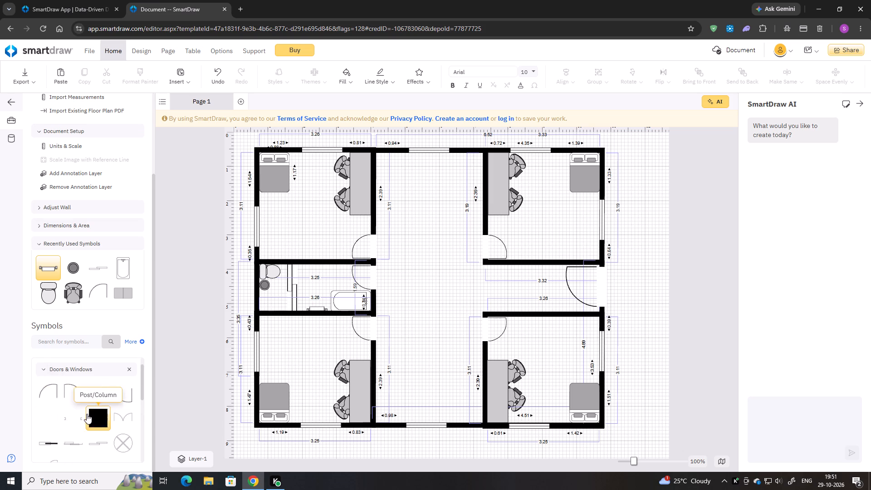
pyautogui.scroll(1, 87, 414)
pyautogui.scroll(-2, 87, 414)
pyautogui.scroll(1, 88, 411)
pyautogui.scroll(-3, 88, 411)
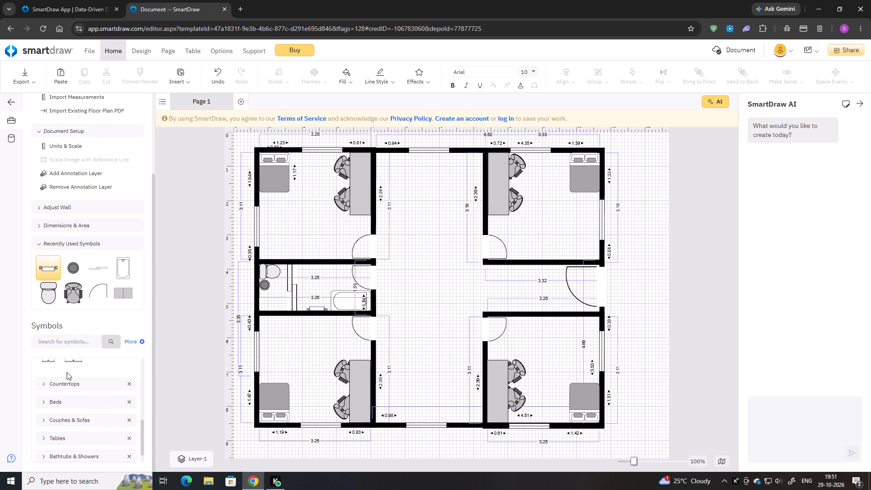
pyautogui.scroll(4, 67, 372)
pyautogui.click(67, 387)
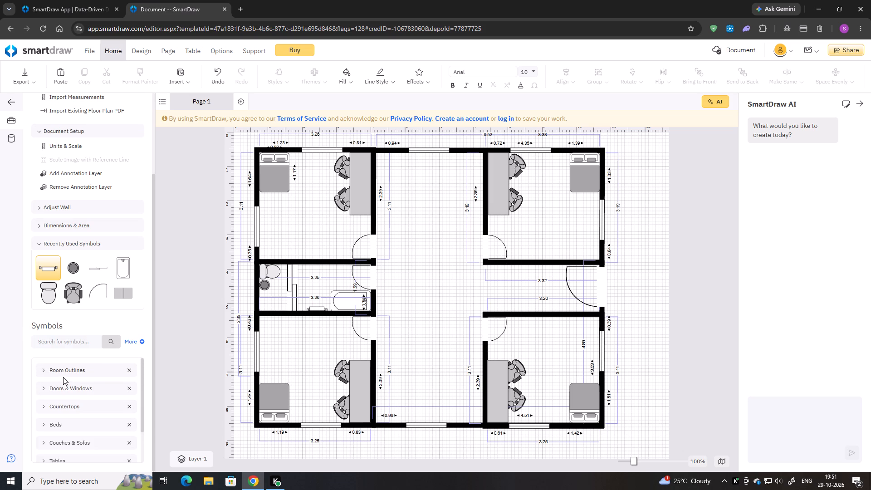
pyautogui.click(57, 411)
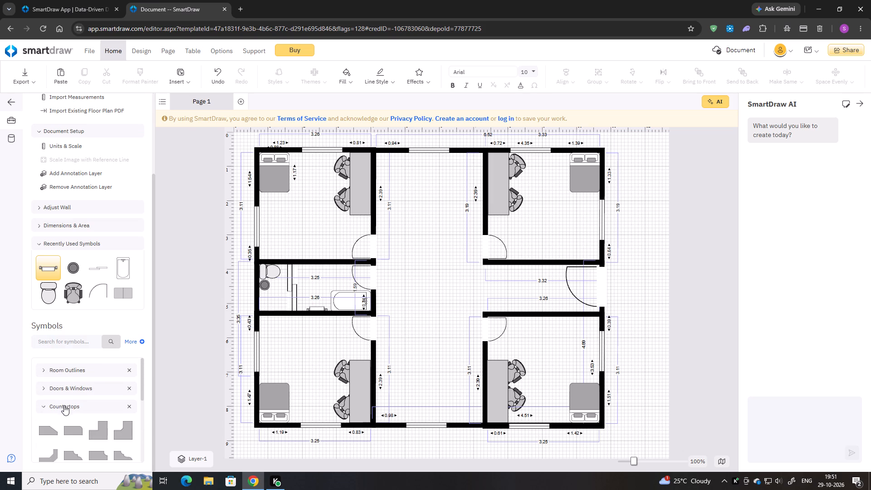
pyautogui.click(64, 404)
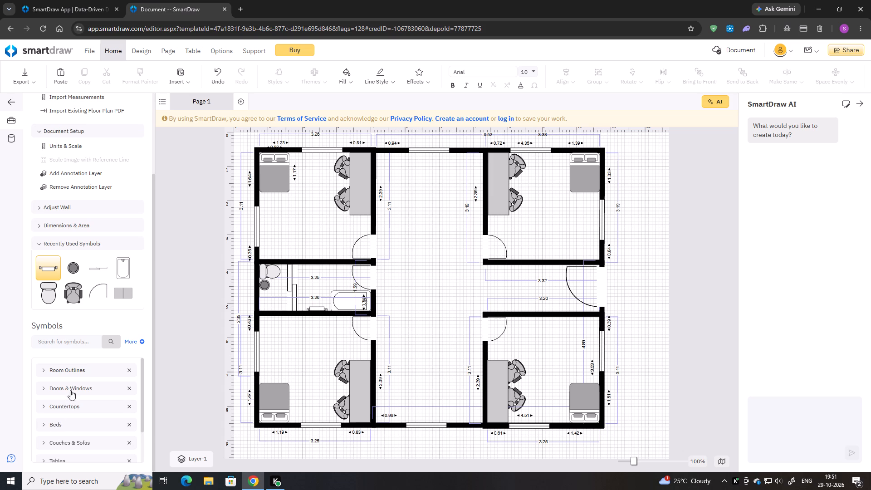
# Add the Round Table - 52" symbol from the Tables category to the upper-left room.
pyautogui.scroll(-1, 70, 396)
pyautogui.click(53, 418)
pyautogui.scroll(-2, 91, 417)
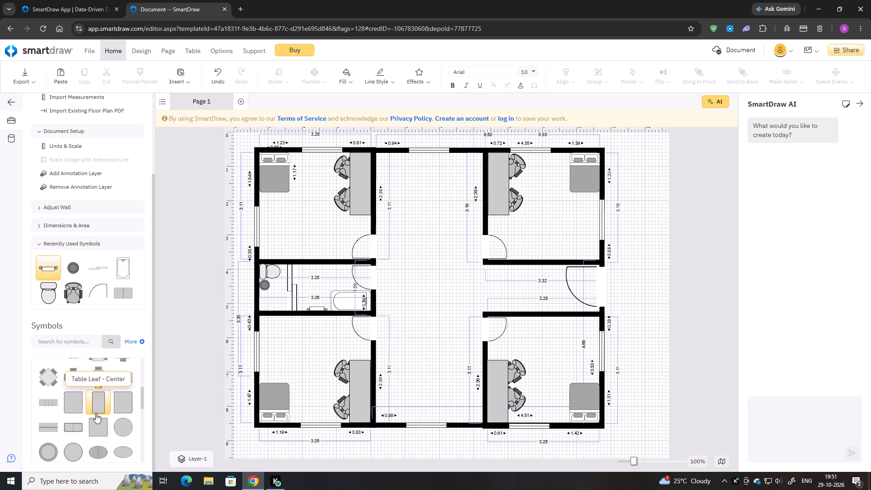
pyautogui.scroll(-1, 118, 423)
pyautogui.click(51, 404)
pyautogui.click(45, 404)
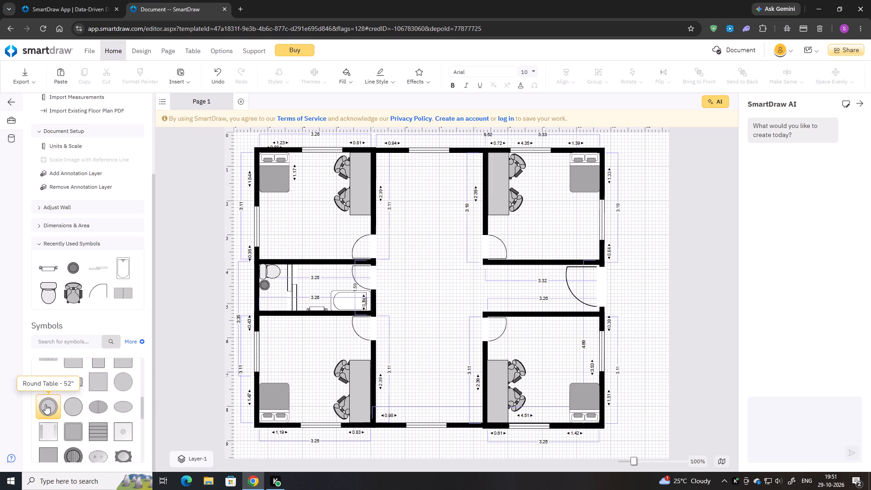
pyautogui.doubleClick(45, 404)
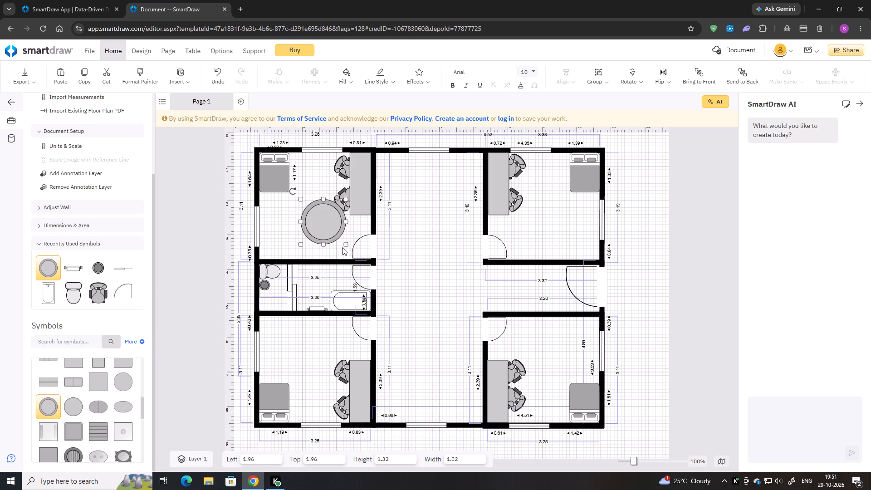
# Shrink the round table to about 0.60 by 0.60 and place it beside the bed against the upper wall, about 1.63 left and 0.60 top.
pyautogui.moveTo(345, 245); pyautogui.dragTo(323, 223)
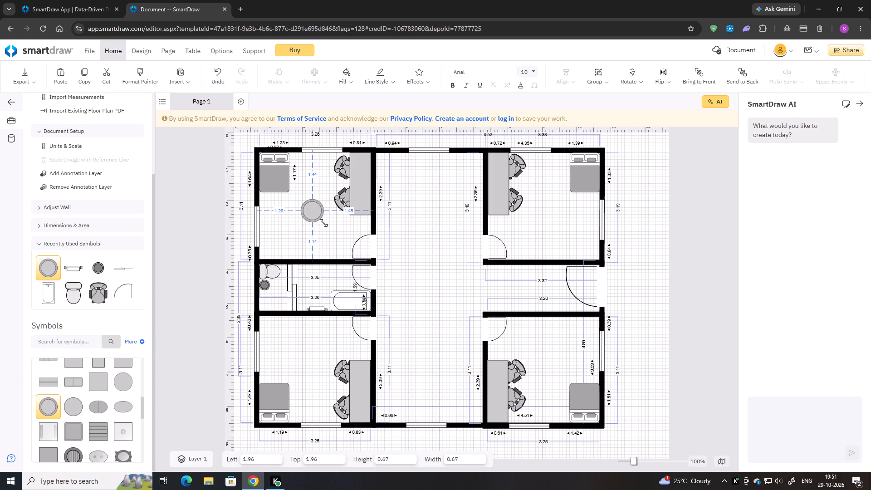
pyautogui.moveTo(323, 223); pyautogui.dragTo(321, 220)
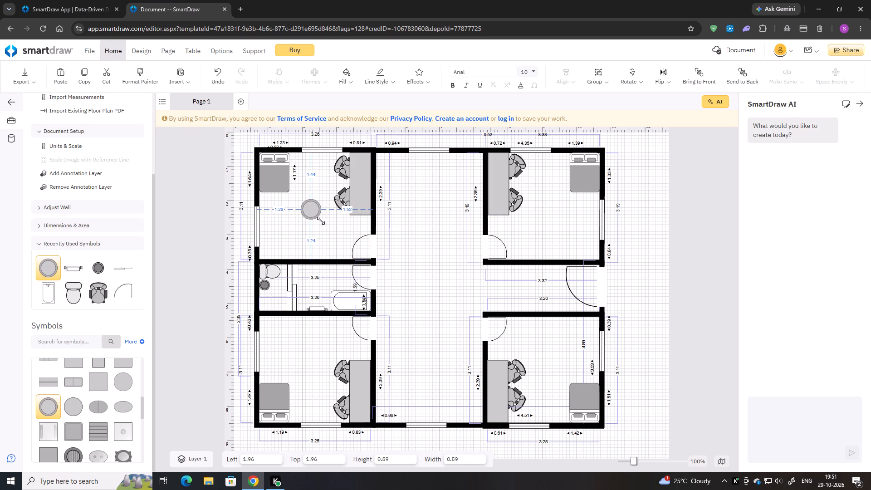
pyautogui.moveTo(321, 220); pyautogui.dragTo(321, 219)
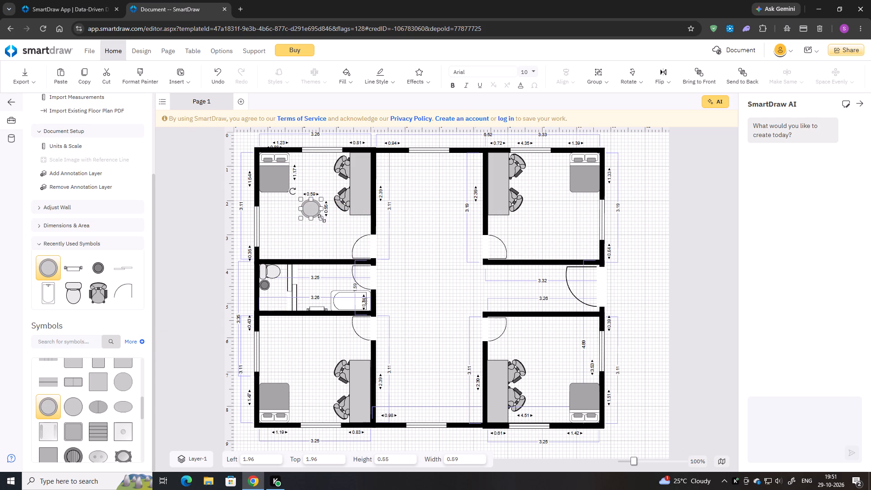
pyautogui.moveTo(314, 210); pyautogui.dragTo(312, 186)
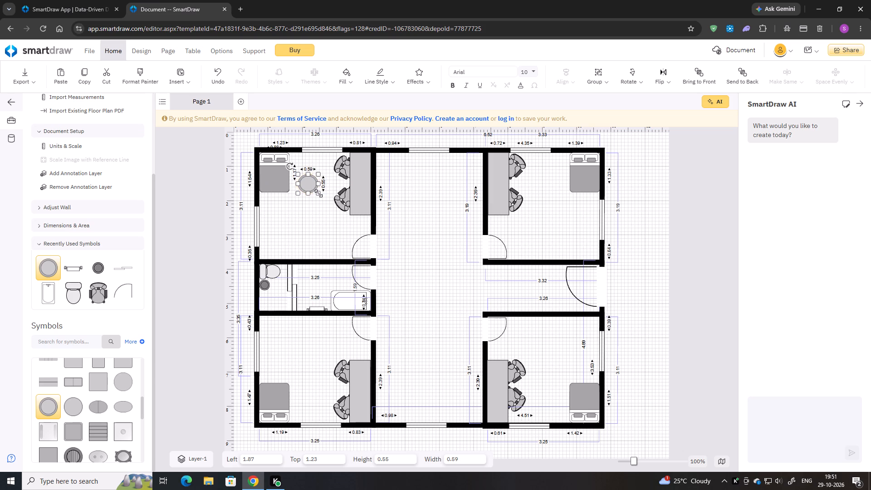
pyautogui.click(318, 193)
pyautogui.moveTo(313, 187); pyautogui.dragTo(307, 167)
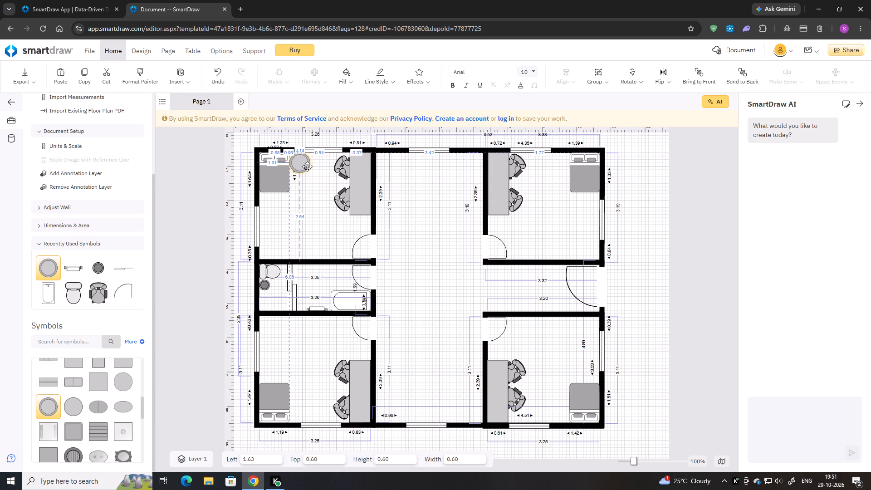
pyautogui.moveTo(307, 167); pyautogui.dragTo(307, 167)
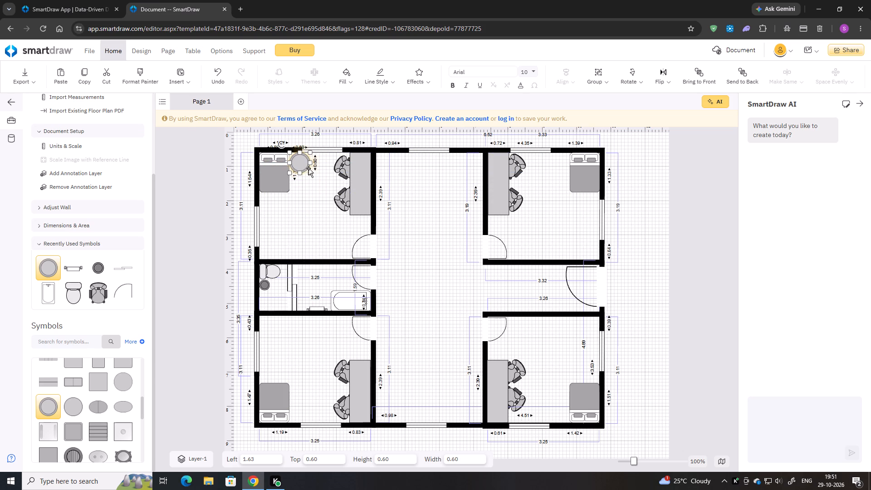
# Shrink the round table beside the upper-left room's bed to about 0.48 high by 0.49 wide.
pyautogui.moveTo(311, 172); pyautogui.dragTo(306, 167)
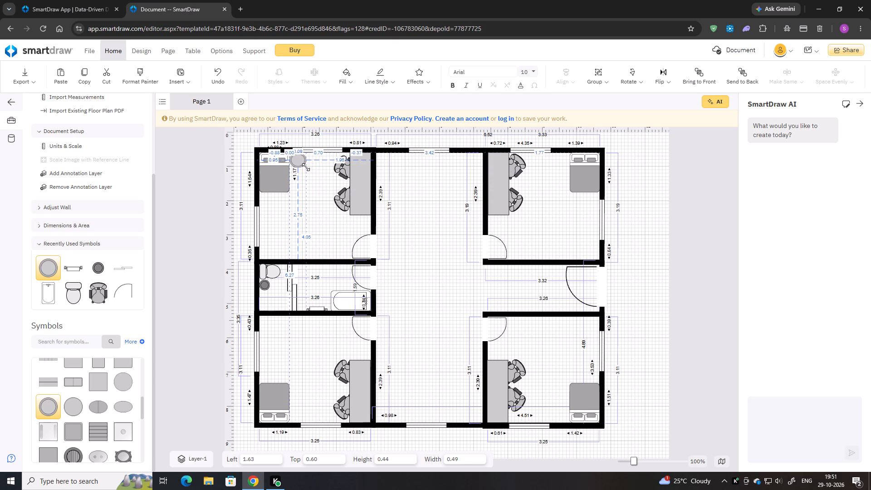
pyautogui.moveTo(306, 167); pyautogui.dragTo(301, 166)
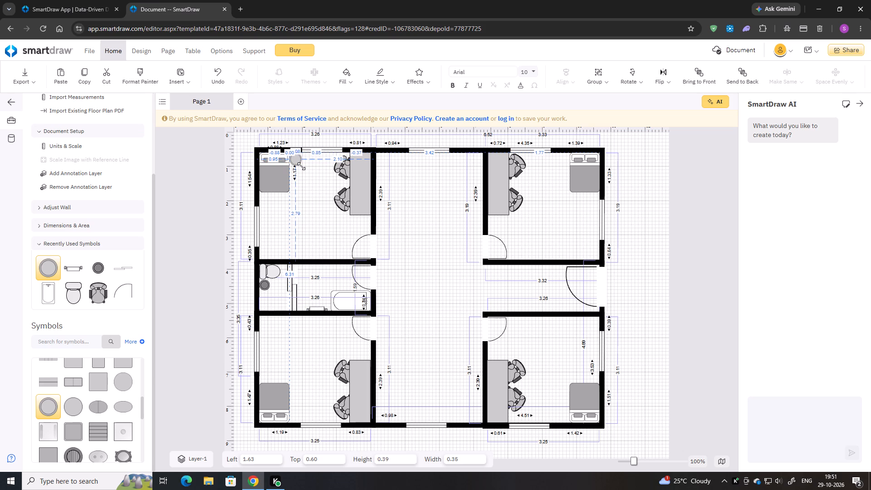
pyautogui.moveTo(301, 166); pyautogui.dragTo(304, 168)
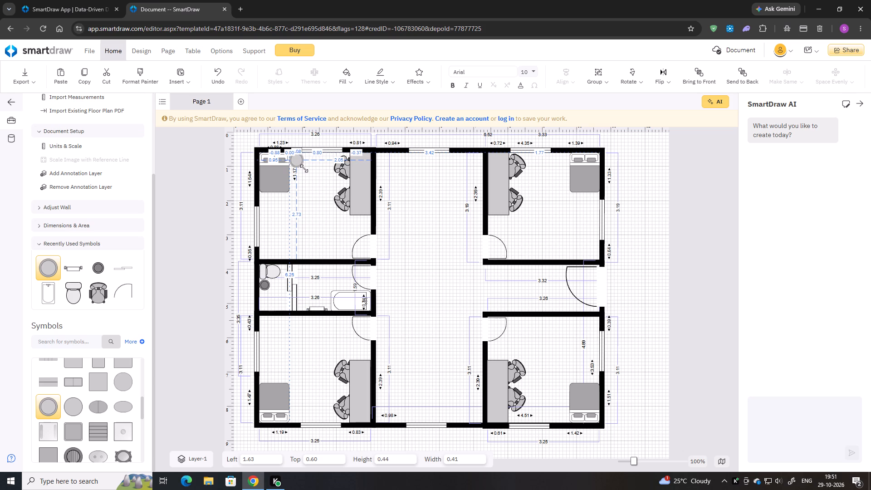
pyautogui.moveTo(304, 168); pyautogui.dragTo(303, 169)
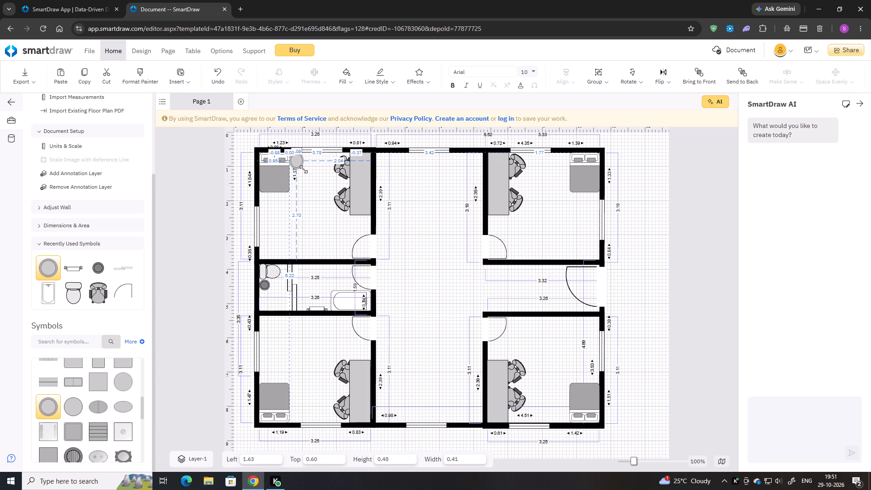
pyautogui.moveTo(303, 169); pyautogui.dragTo(304, 169)
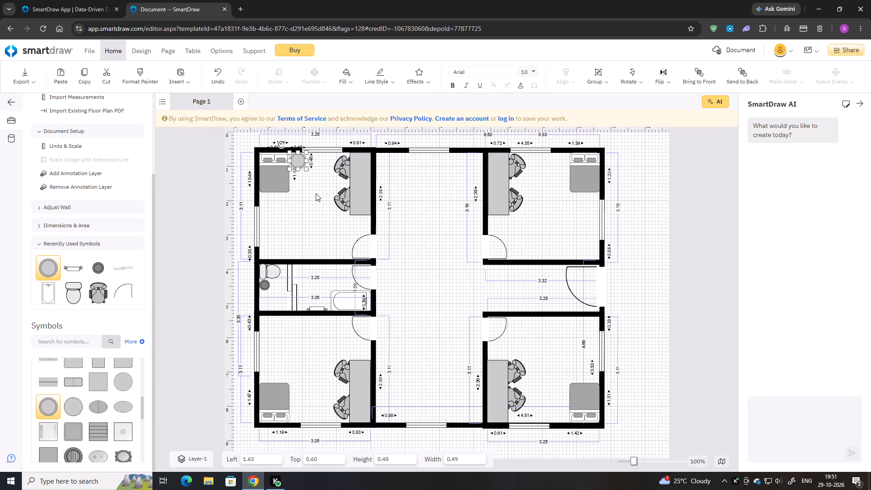
pyautogui.click(316, 193)
# Copy the round table into the lower-left room, beside the bed against the lower wall, at about 1.63 left and 7.99 top.
pyautogui.click(295, 167)
pyautogui.hotkey('ctrl', 'c')
pyautogui.hotkey('ctrl', 'v')
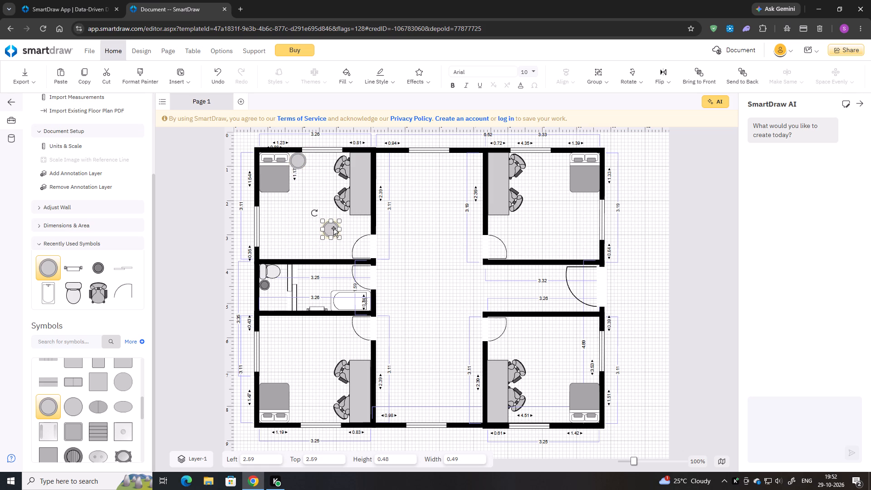
pyautogui.moveTo(333, 228); pyautogui.dragTo(297, 414)
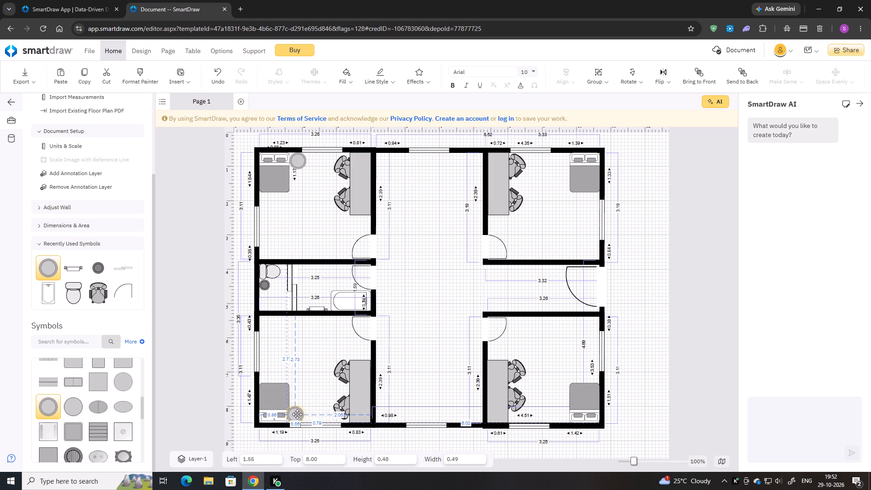
pyautogui.moveTo(297, 414); pyautogui.dragTo(298, 414)
pyautogui.press('Right')
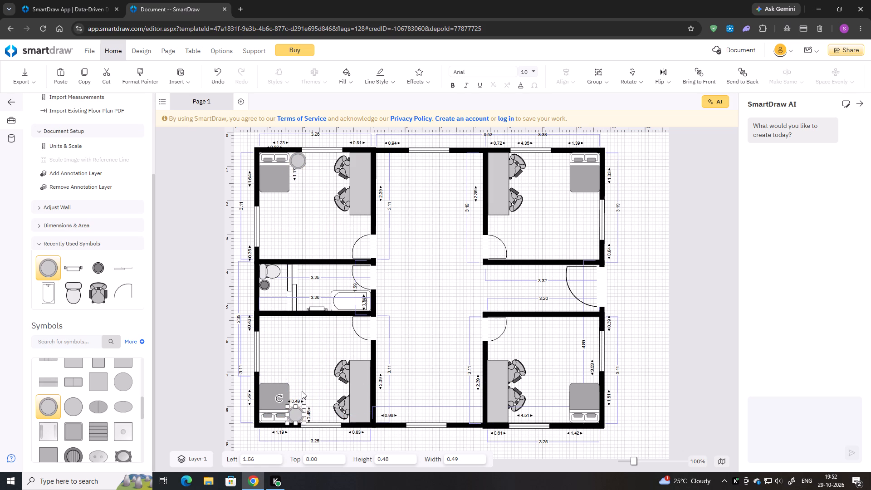
pyautogui.press('Right')
pyautogui.press('Right')
pyautogui.press('Right')
pyautogui.press('Right')
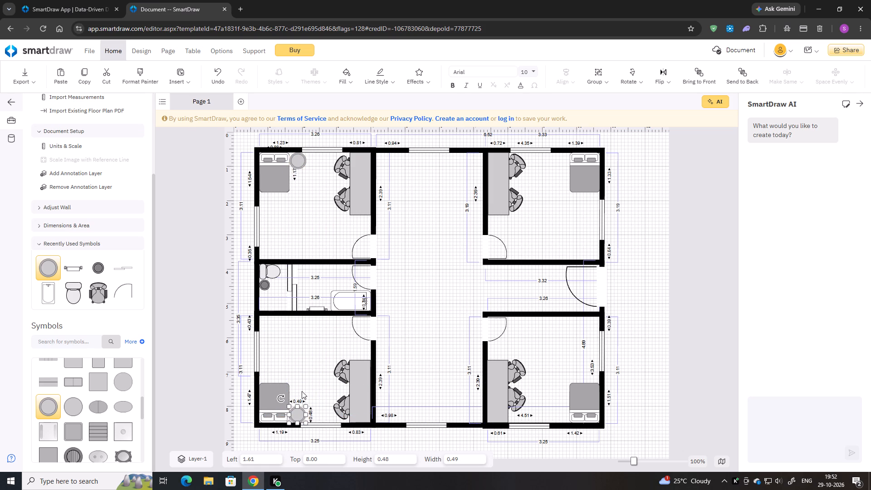
pyautogui.click(302, 391)
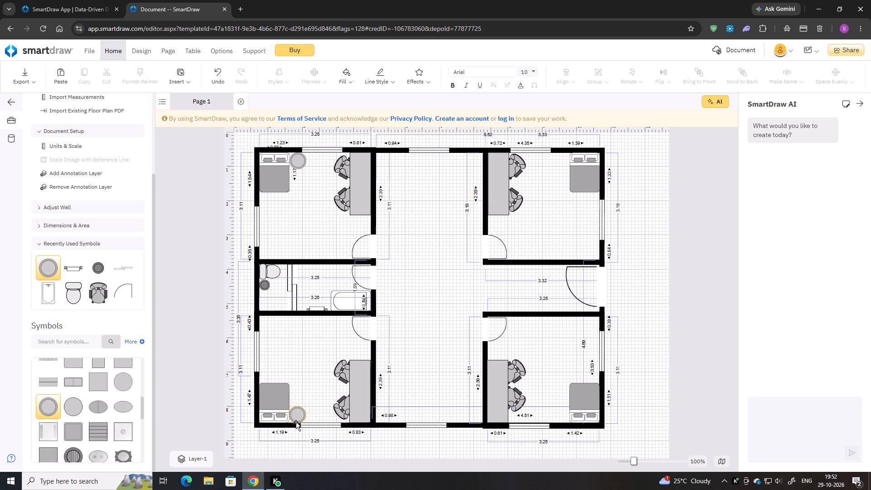
pyautogui.click(299, 414)
pyautogui.press('Right')
pyautogui.press('Up')
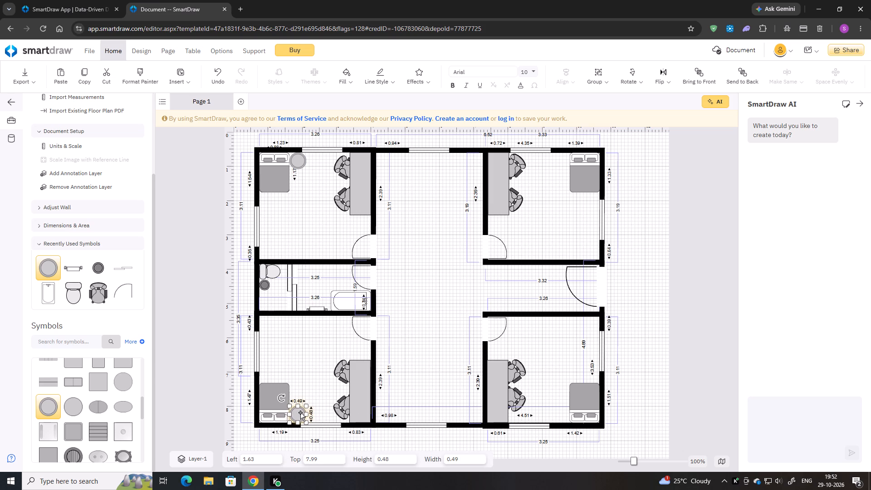
pyautogui.click(318, 384)
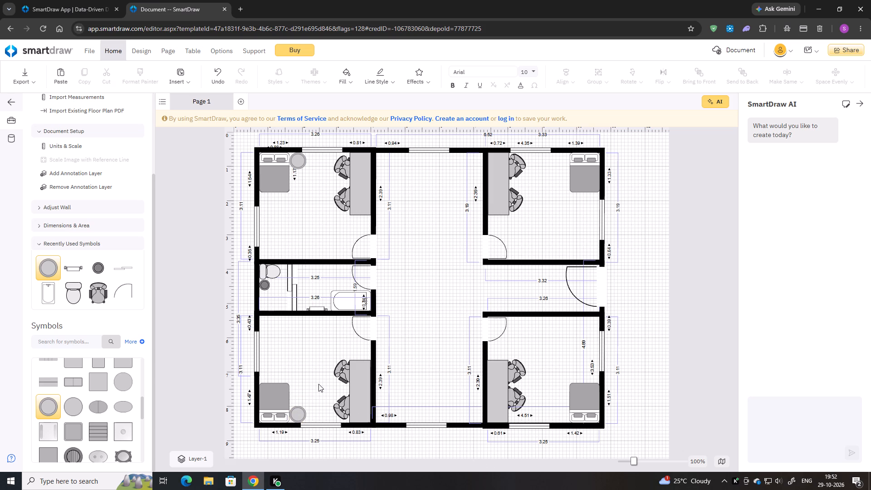
# Paste another round table into the upper-right room, beside the bed against the upper wall, at about 9.31 left and 0.60 top.
pyautogui.hotkey('ctrl', 'v')
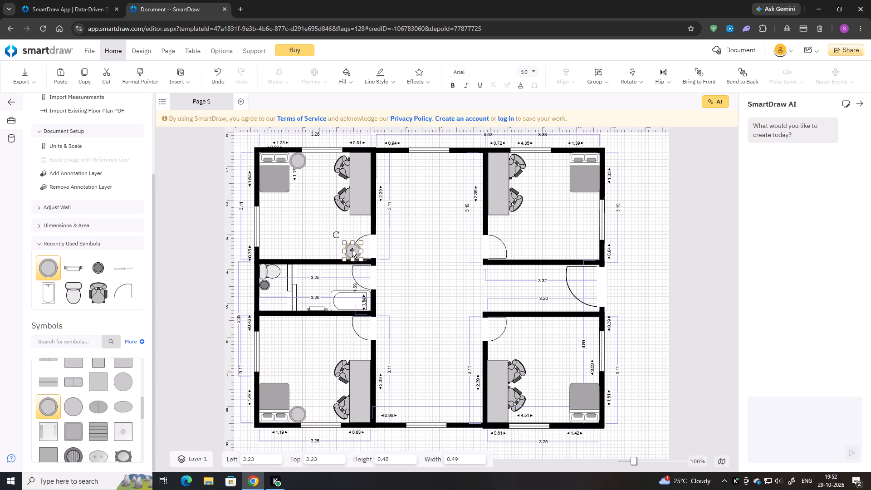
pyautogui.moveTo(351, 250); pyautogui.dragTo(558, 162)
pyautogui.press('Right')
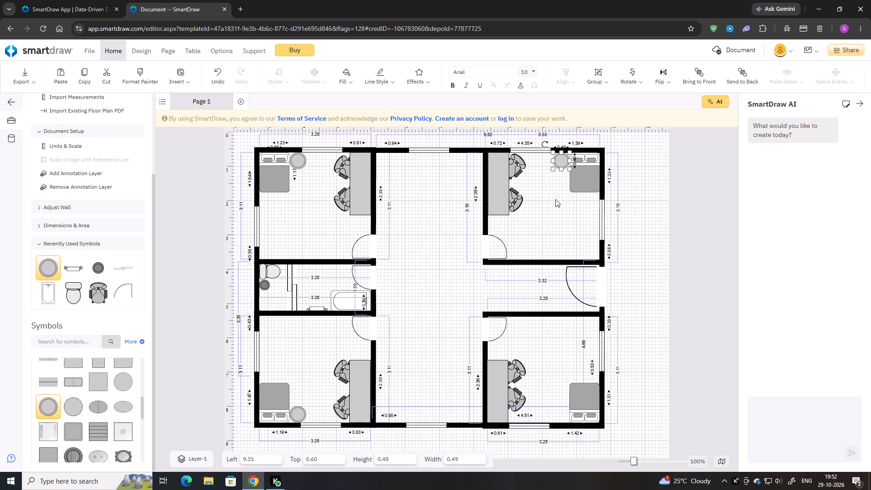
pyautogui.click(558, 213)
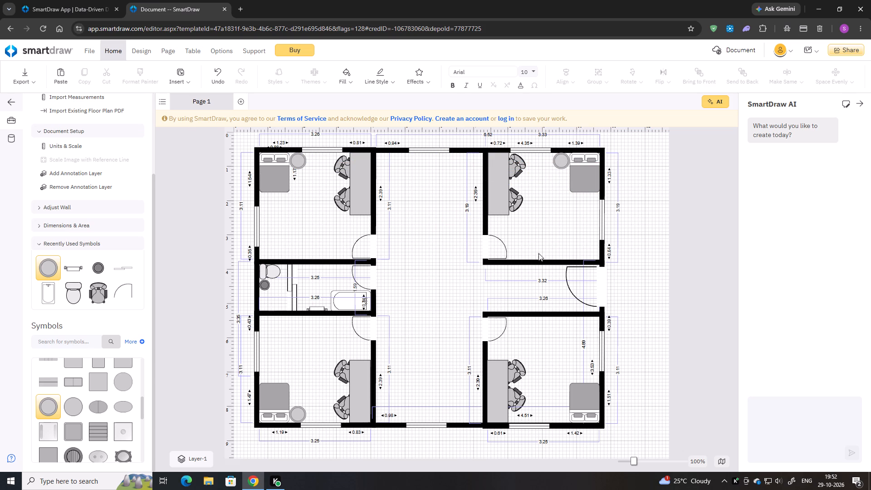
# Paste another round table into the lower-right room, beside the bed against the lower wall, in line with the upper-right room's table.
pyautogui.hotkey('ctrl', 'v')
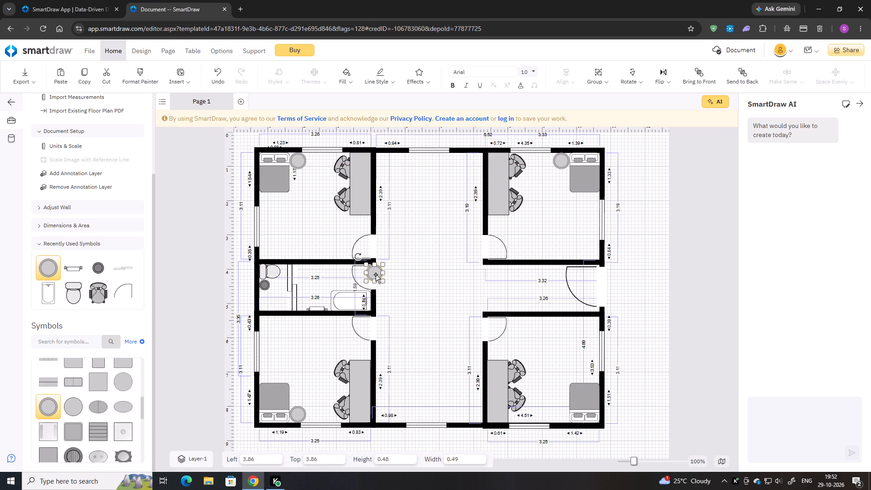
pyautogui.moveTo(376, 274); pyautogui.dragTo(563, 409)
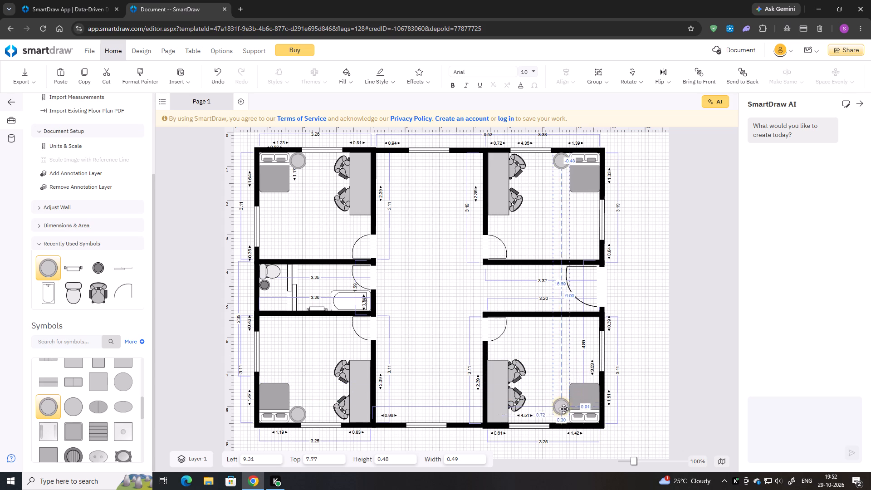
pyautogui.moveTo(563, 409); pyautogui.dragTo(563, 417)
pyautogui.click(563, 372)
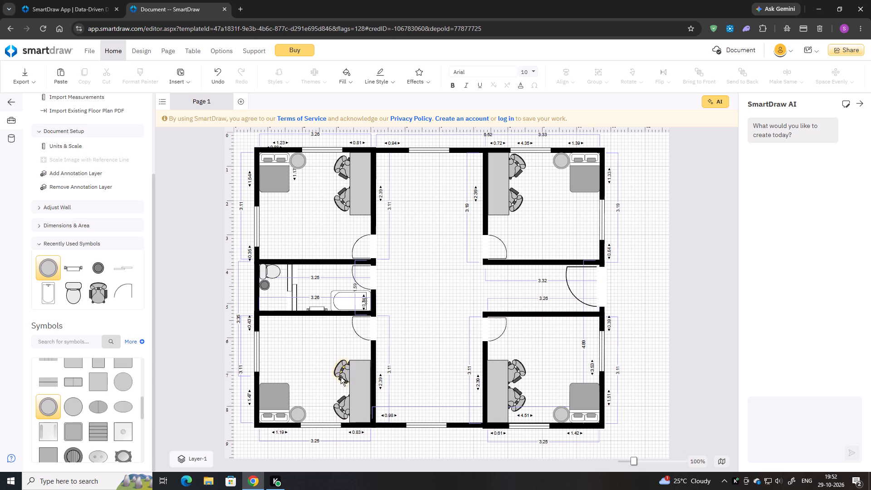
# Examine the Tables category's symbols, including end tables, coffee tables and sideboards, for further furniture.
pyautogui.scroll(-1, 341, 377)
pyautogui.scroll(-4, 115, 412)
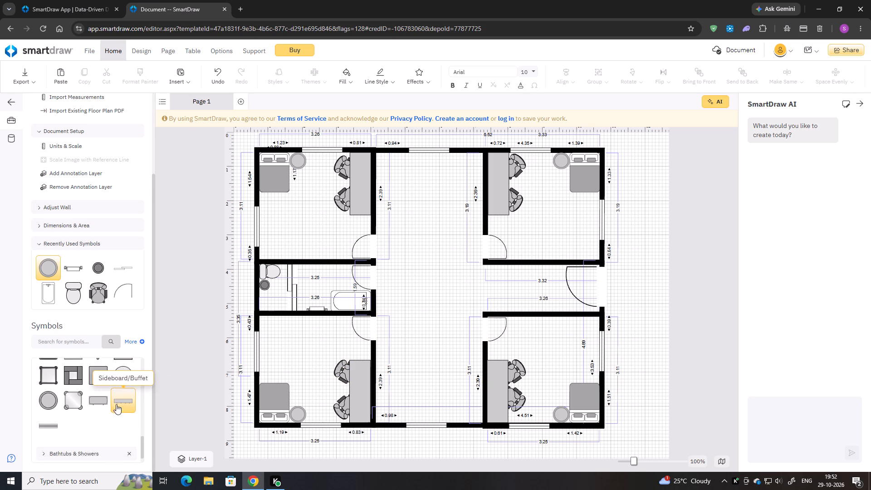
pyautogui.scroll(-1, 116, 404)
pyautogui.scroll(8, 115, 402)
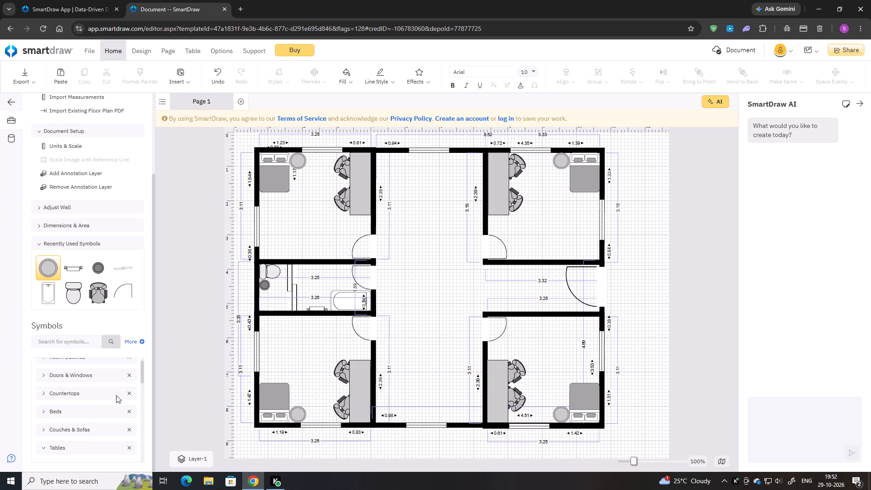
pyautogui.scroll(4, 117, 395)
pyautogui.scroll(-3, 94, 412)
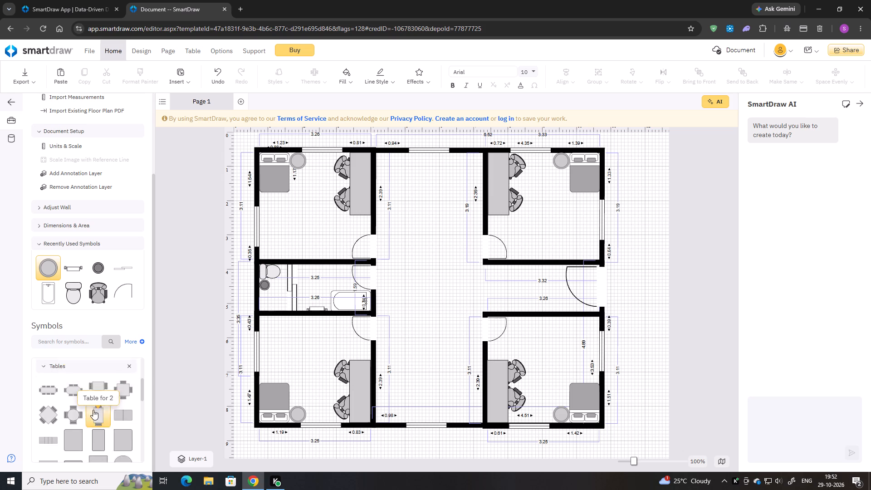
pyautogui.scroll(4, 93, 398)
pyautogui.scroll(-4, 94, 396)
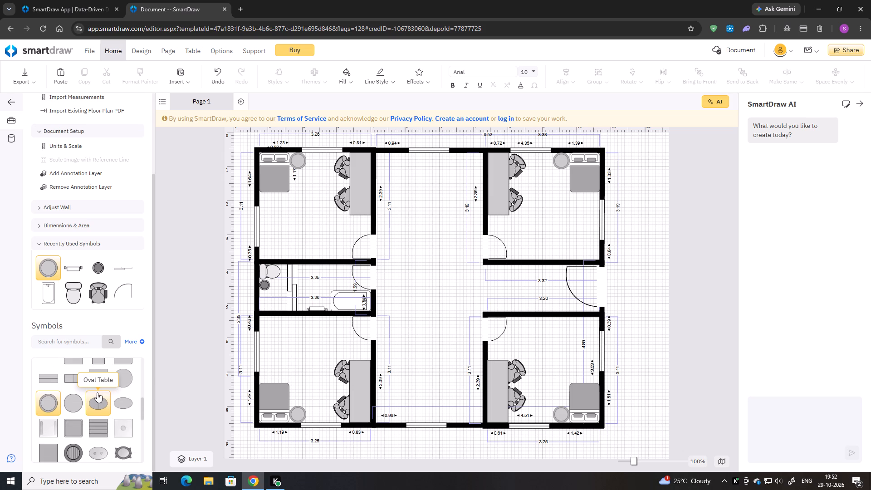
pyautogui.scroll(-2, 97, 392)
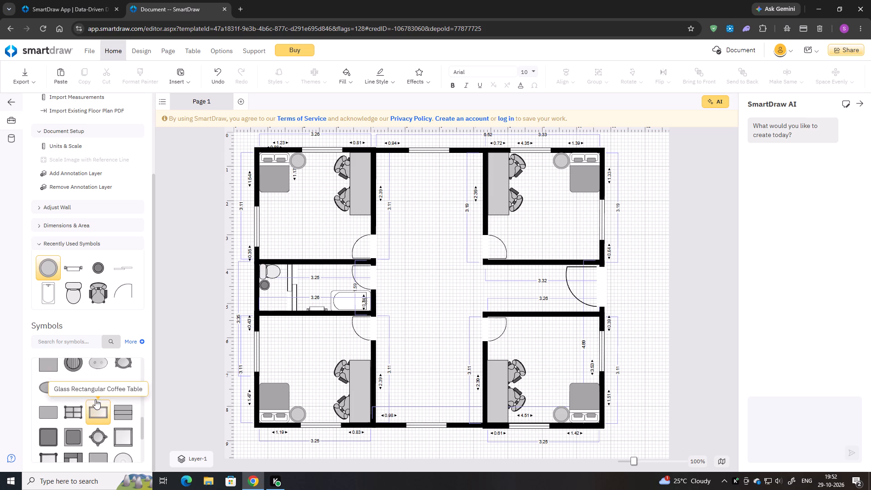
pyautogui.scroll(-3, 90, 404)
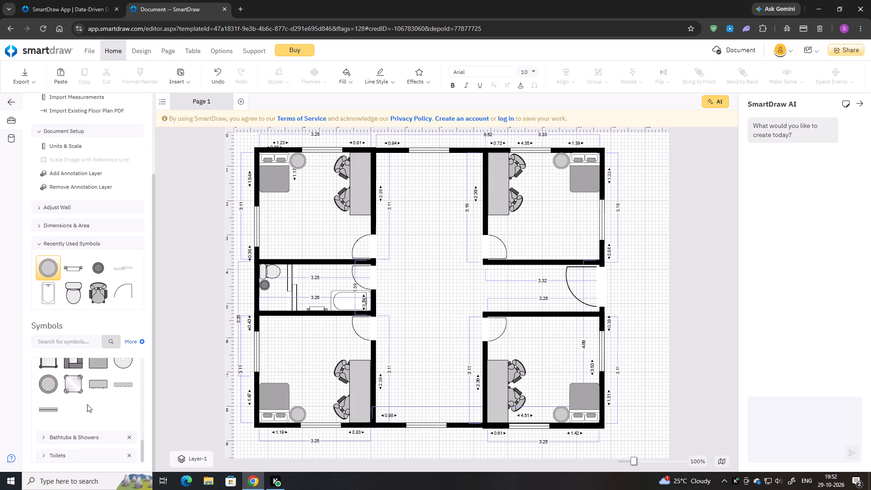
pyautogui.scroll(-2, 118, 407)
pyautogui.scroll(3, 88, 447)
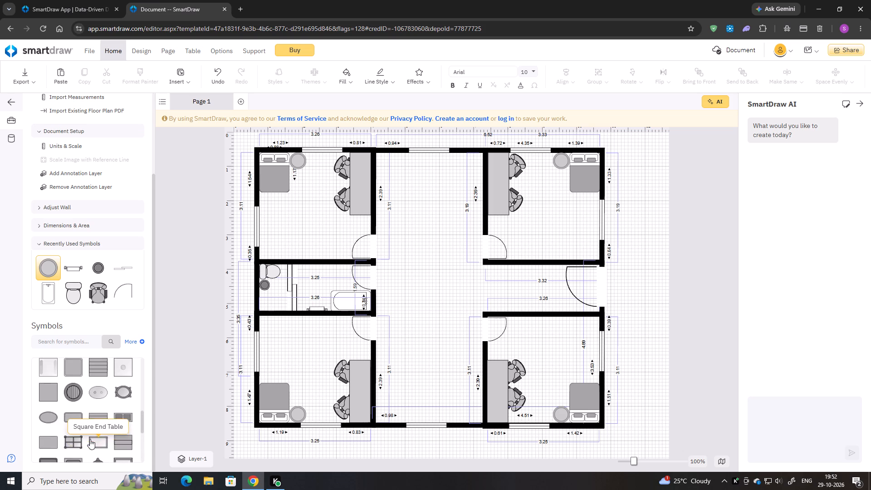
pyautogui.scroll(6, 91, 438)
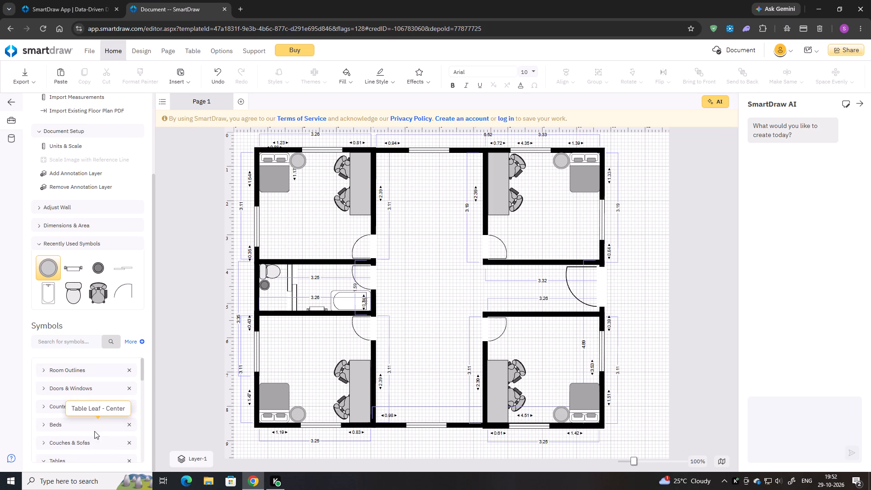
# Collapse the Tables symbol category and check the Bathtubs & Showers category, leaving it collapsed.
pyautogui.click(75, 457)
pyautogui.scroll(-1, 76, 454)
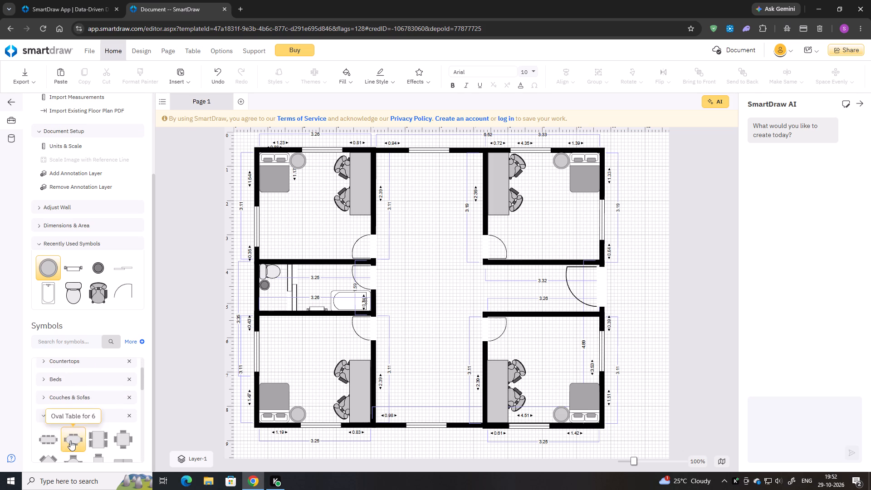
pyautogui.click(54, 420)
pyautogui.scroll(-1, 54, 416)
pyautogui.click(53, 437)
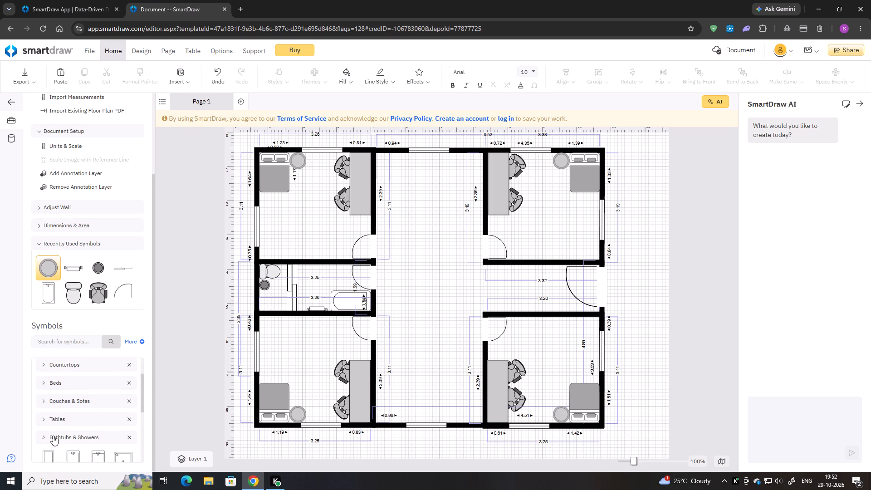
pyautogui.scroll(-1, 59, 429)
pyautogui.click(54, 392)
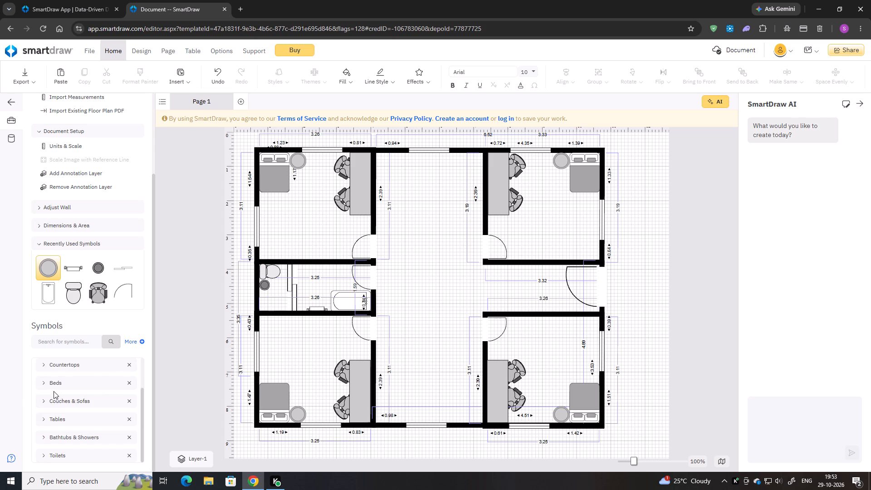
pyautogui.scroll(2, 54, 391)
# Search the symbols for "closet" and insert a Corner Cabinet from Storage Furniture into the central area.
pyautogui.click(75, 344)
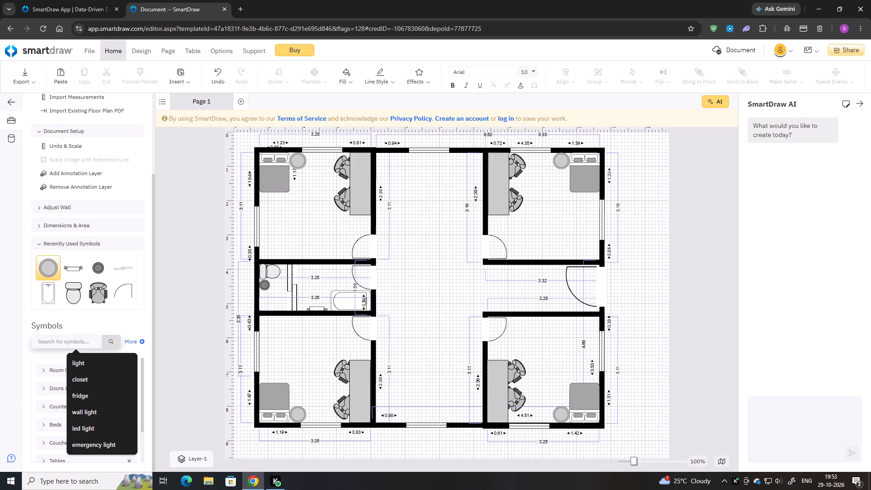
pyautogui.write('closet')
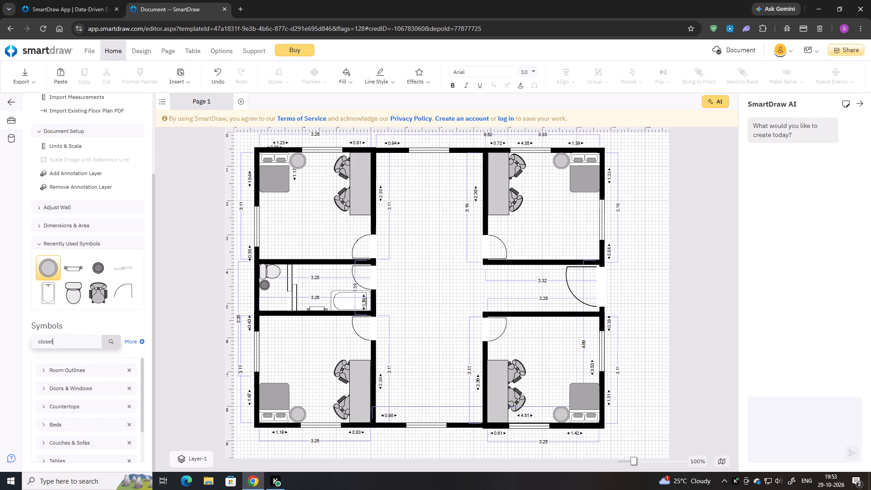
pyautogui.press('Return')
pyautogui.scroll(-1, 71, 383)
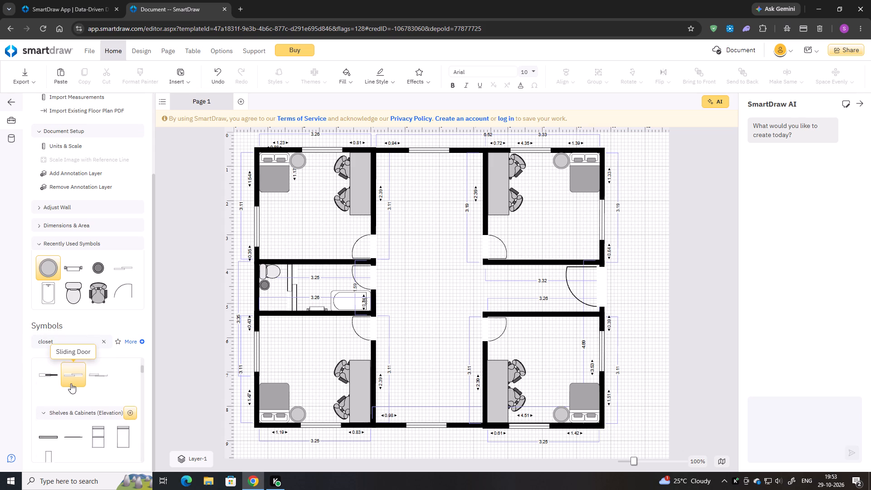
pyautogui.scroll(-2, 71, 383)
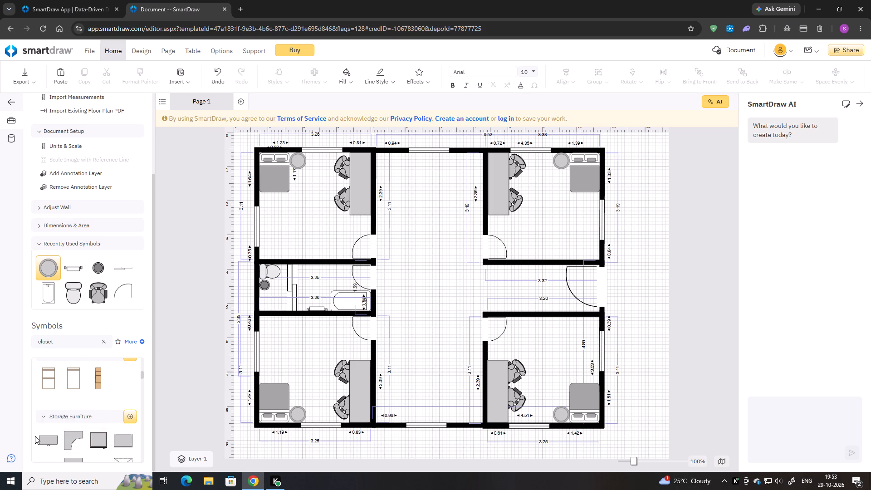
pyautogui.click(71, 436)
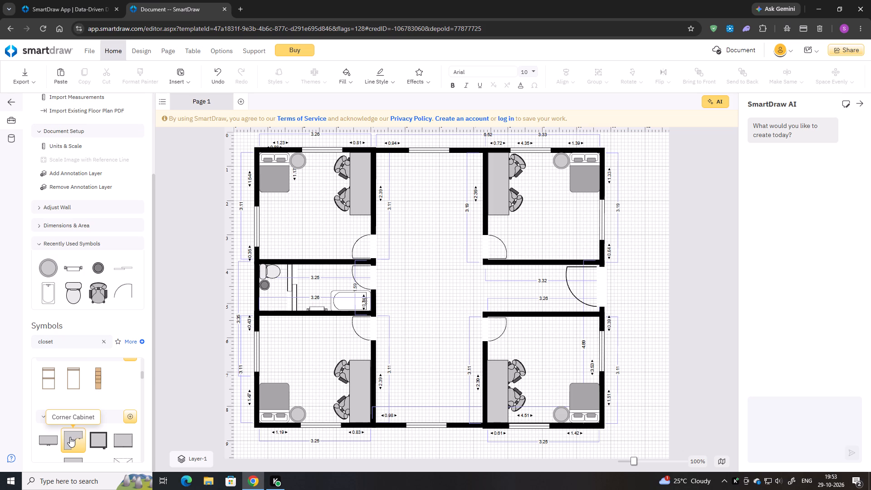
pyautogui.doubleClick(70, 437)
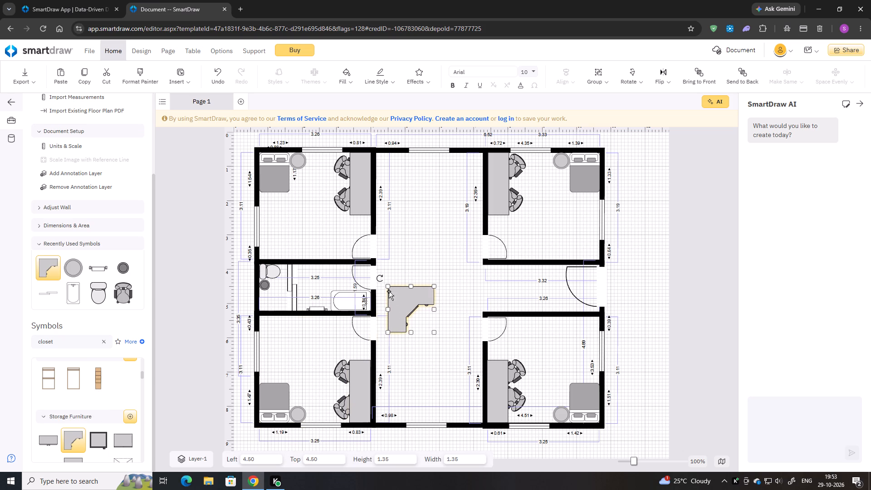
# Rotate the corner cabinet a quarter turn so that its outer corner points to the plan's lower left.
pyautogui.moveTo(382, 281); pyautogui.dragTo(385, 348)
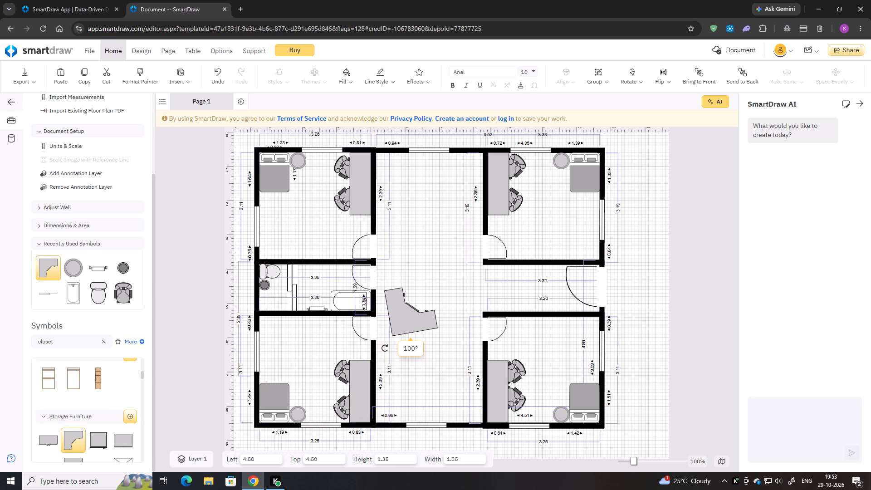
pyautogui.moveTo(385, 348); pyautogui.dragTo(379, 344)
# Fit the corner cabinet into the central area's lower-left corner, shrunk to about 0.84 high and 0.94 wide.
pyautogui.moveTo(404, 309); pyautogui.dragTo(403, 311)
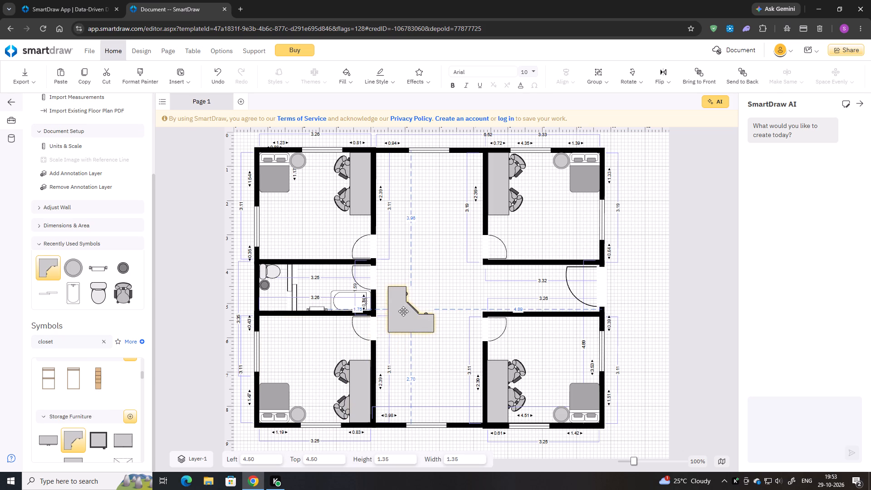
pyautogui.moveTo(403, 311); pyautogui.dragTo(402, 364)
pyautogui.moveTo(432, 343); pyautogui.dragTo(431, 346)
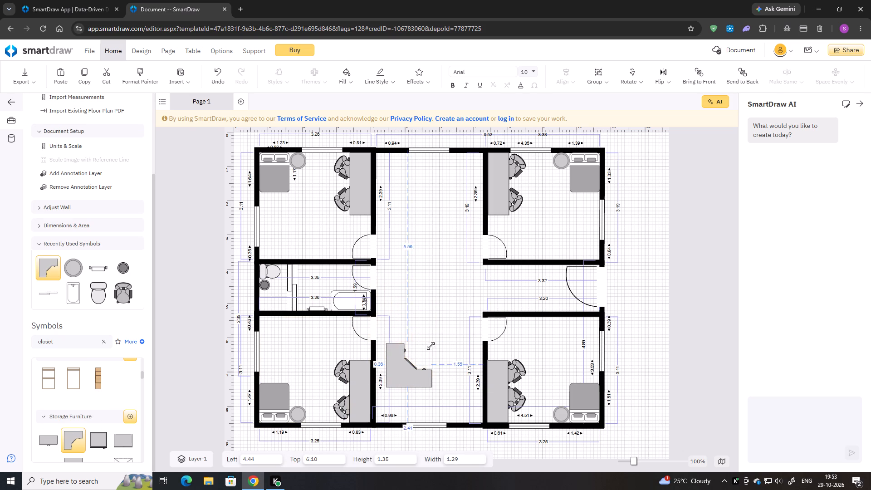
pyautogui.moveTo(431, 346); pyautogui.dragTo(424, 351)
pyautogui.moveTo(403, 375); pyautogui.dragTo(397, 397)
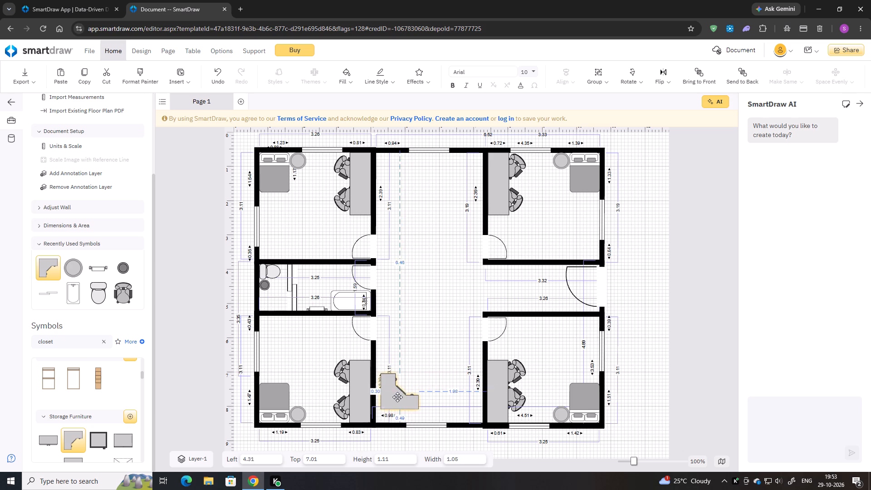
pyautogui.moveTo(397, 397); pyautogui.dragTo(393, 410)
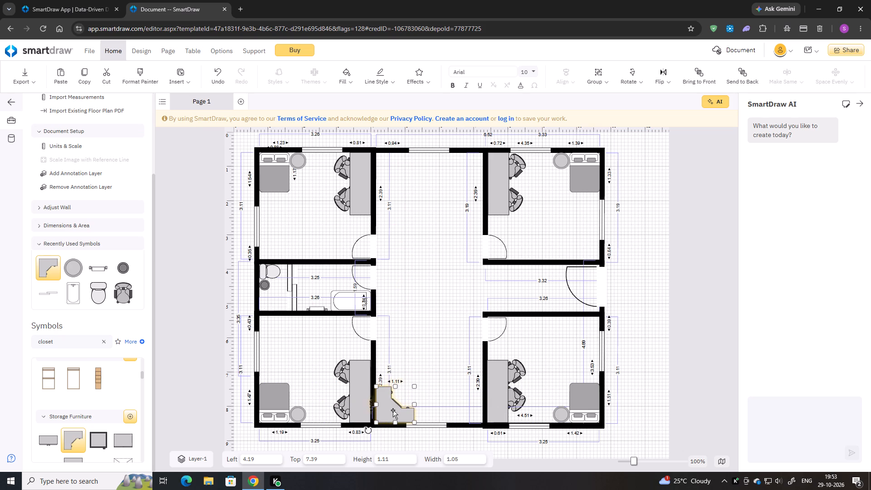
pyautogui.press('Left')
pyautogui.press('Down')
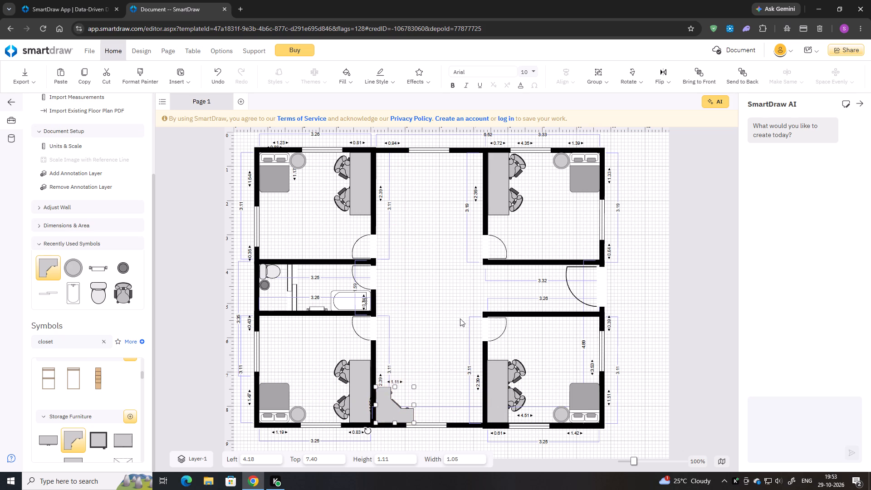
pyautogui.click(460, 318)
pyautogui.click(403, 416)
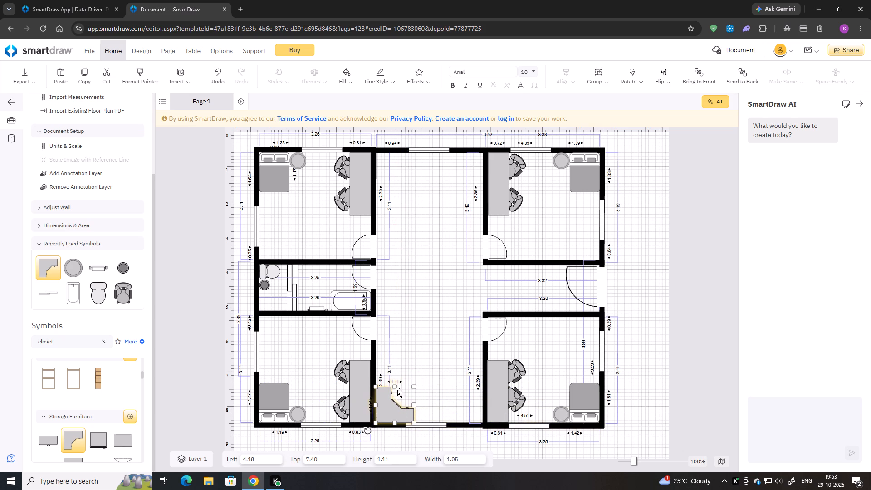
pyautogui.moveTo(414, 385); pyautogui.dragTo(405, 390)
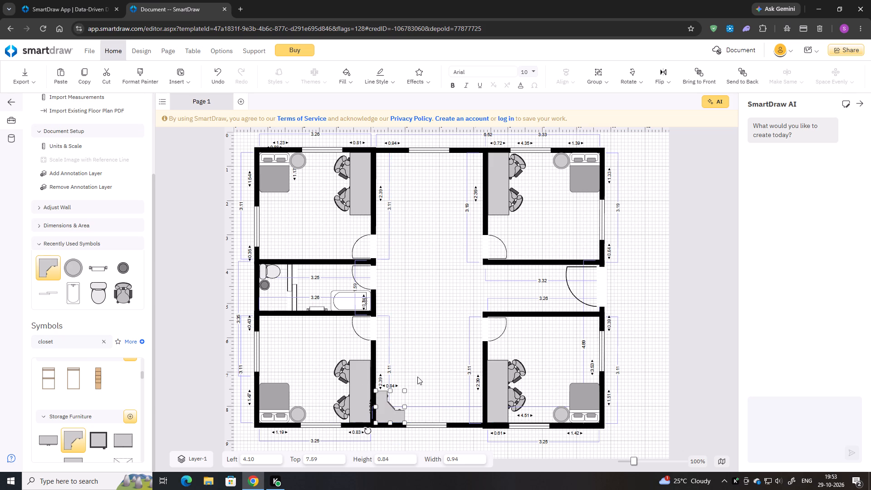
pyautogui.click(418, 365)
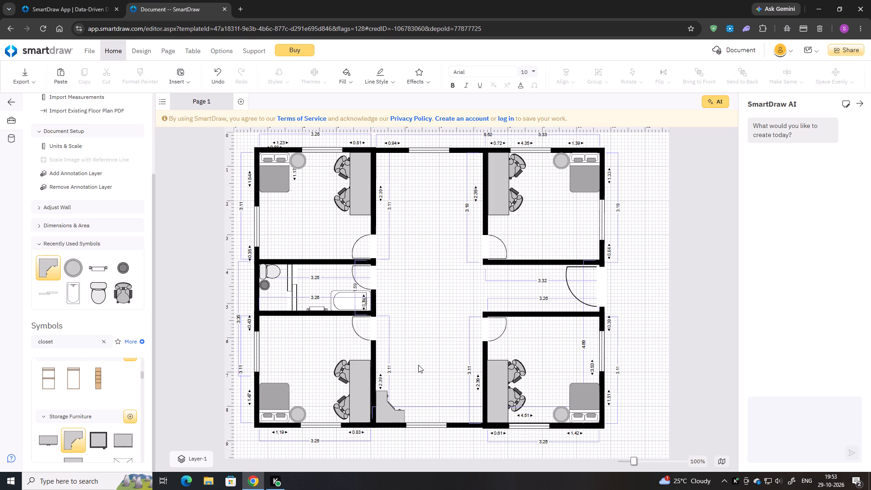
# Look through the closet search results and insert a Wardrobe from Storage Furniture into the plan.
pyautogui.scroll(3, 108, 403)
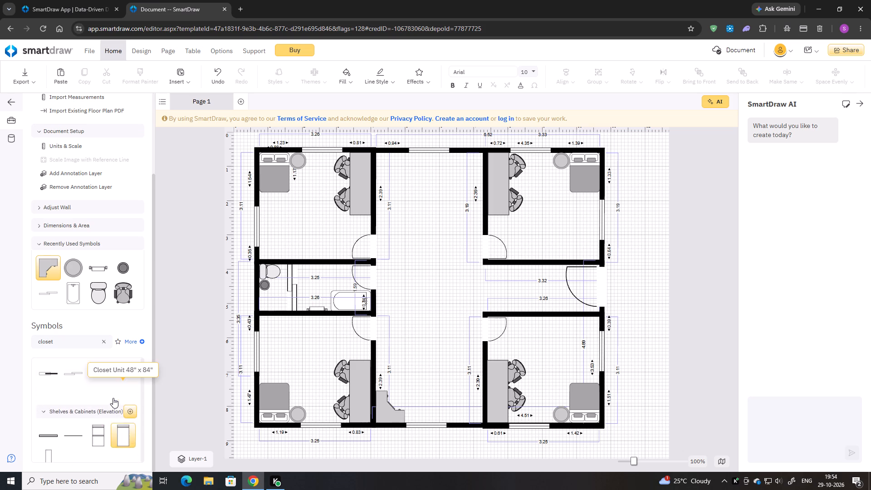
pyautogui.scroll(4, 113, 395)
pyautogui.scroll(1, 79, 381)
pyautogui.scroll(-1, 90, 416)
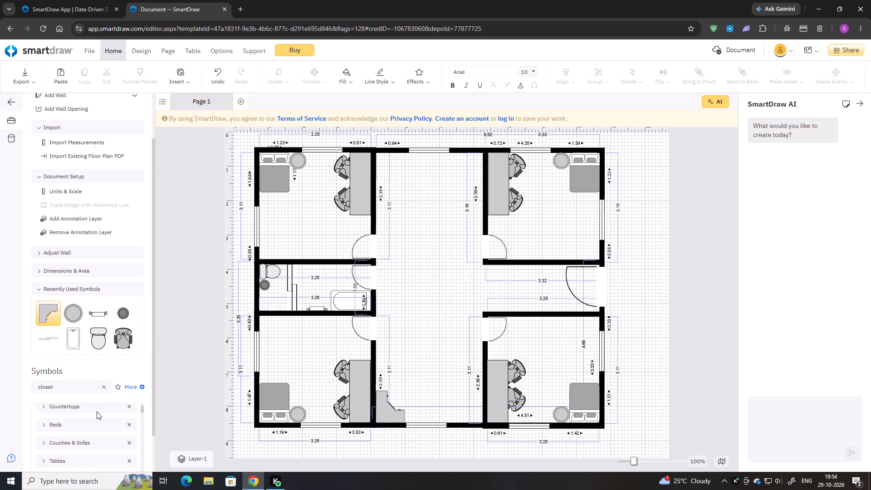
pyautogui.scroll(-4, 97, 412)
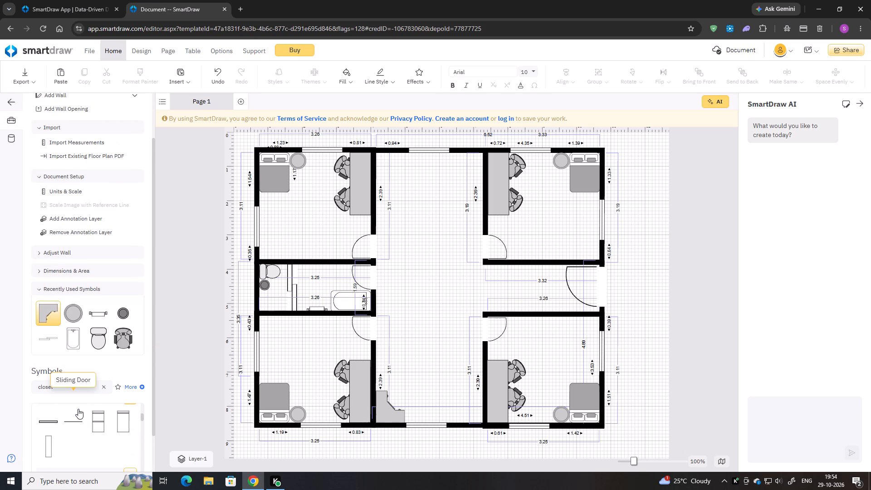
pyautogui.scroll(6, 78, 409)
pyautogui.scroll(-5, 86, 439)
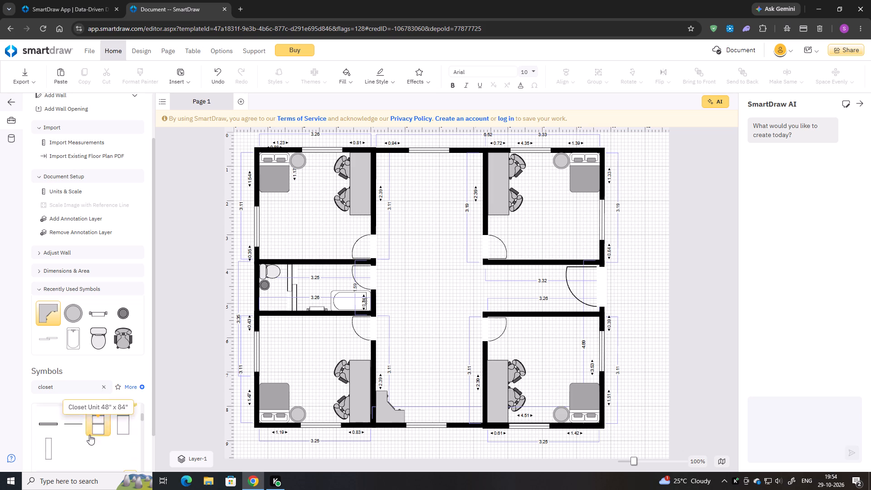
pyautogui.scroll(-3, 89, 435)
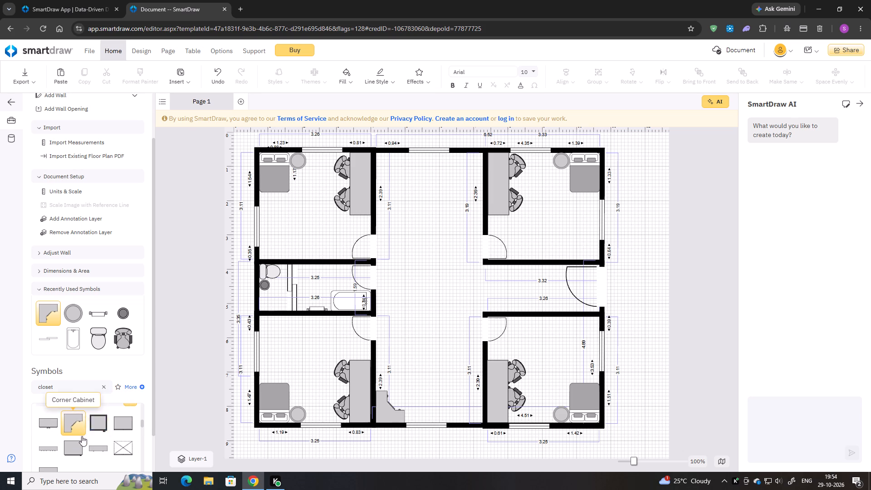
pyautogui.click(52, 422)
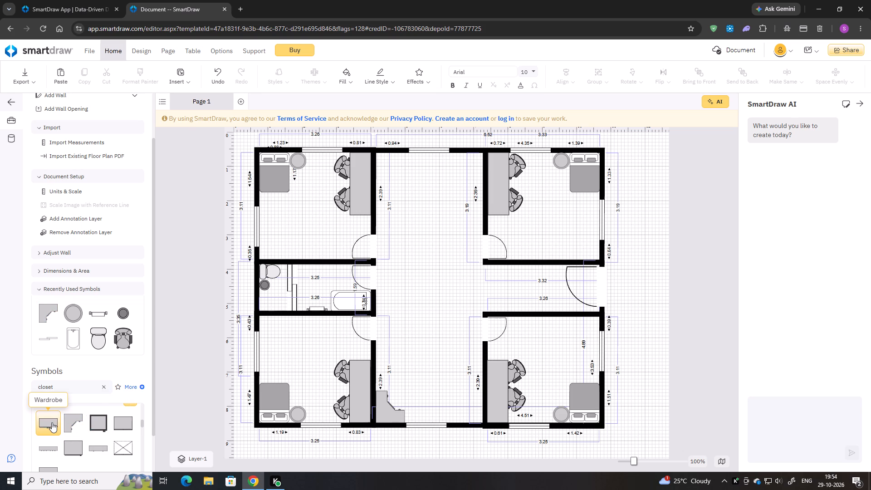
pyautogui.doubleClick(52, 422)
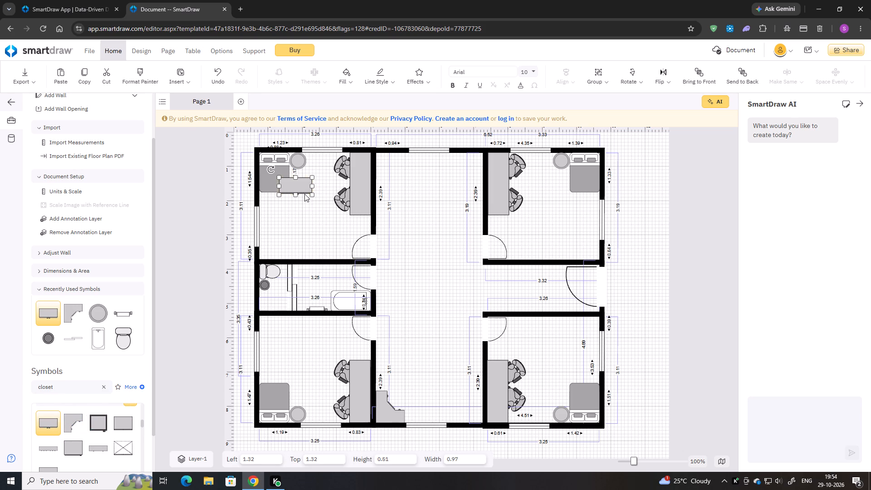
# Place the wardrobe in the lower-left room's upper-left corner, at about 0.75 left and 5.36 top, and widen it to about 1.04.
pyautogui.moveTo(303, 191); pyautogui.dragTo(284, 330)
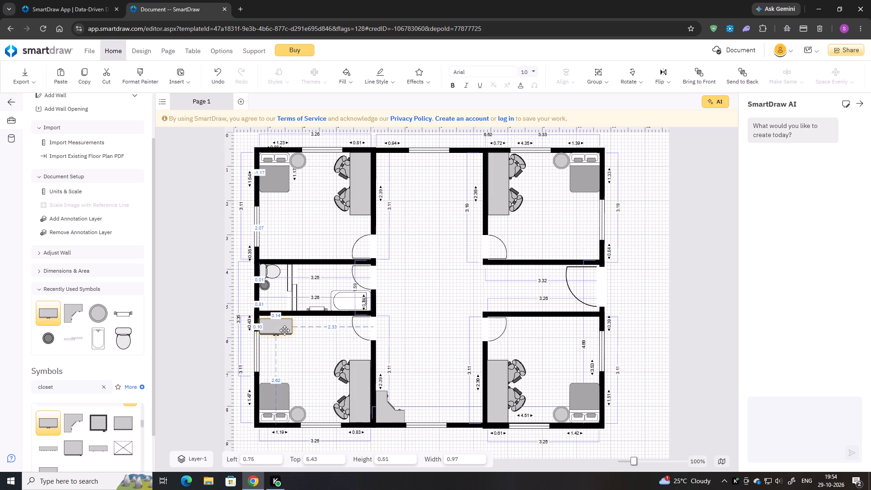
pyautogui.moveTo(284, 330); pyautogui.dragTo(284, 329)
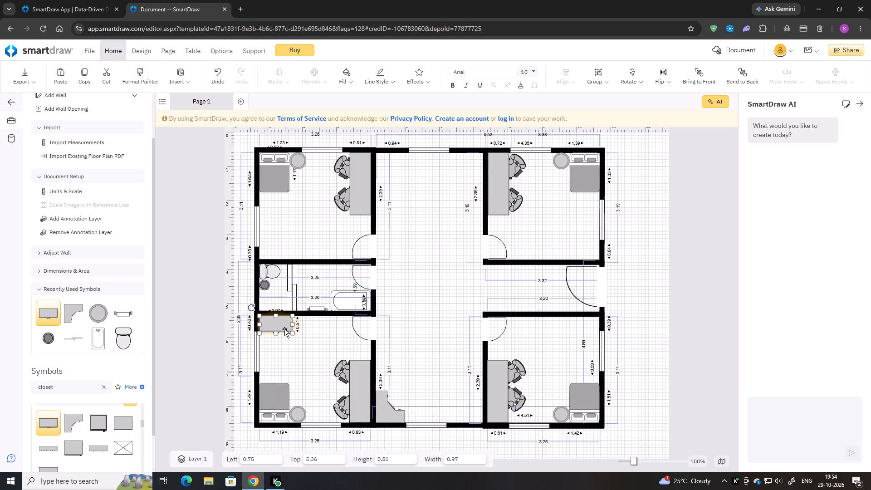
pyautogui.click(294, 334)
# Copy the wardrobe and place the duplicate directly beside it along the lower-left room's upper wall, at about 1.79 left and 5.36 top.
pyautogui.hotkey('ctrl', 'c')
pyautogui.hotkey('ctrl', 'v')
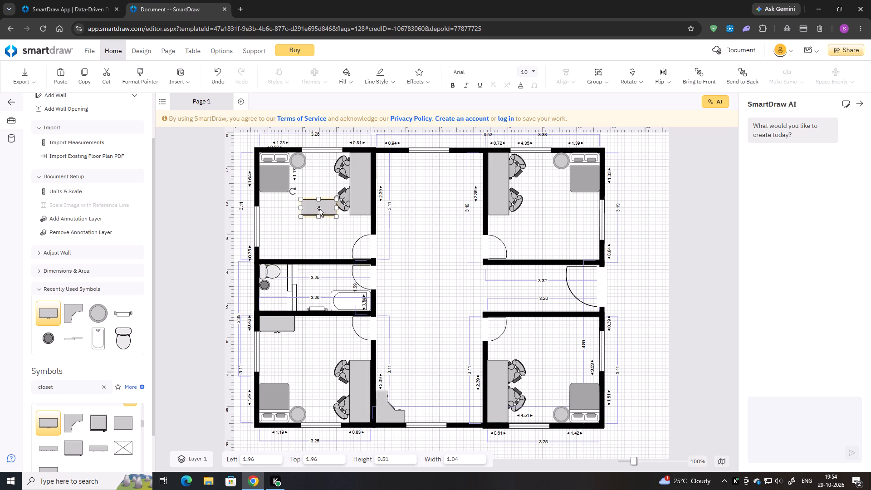
pyautogui.moveTo(319, 208); pyautogui.dragTo(313, 325)
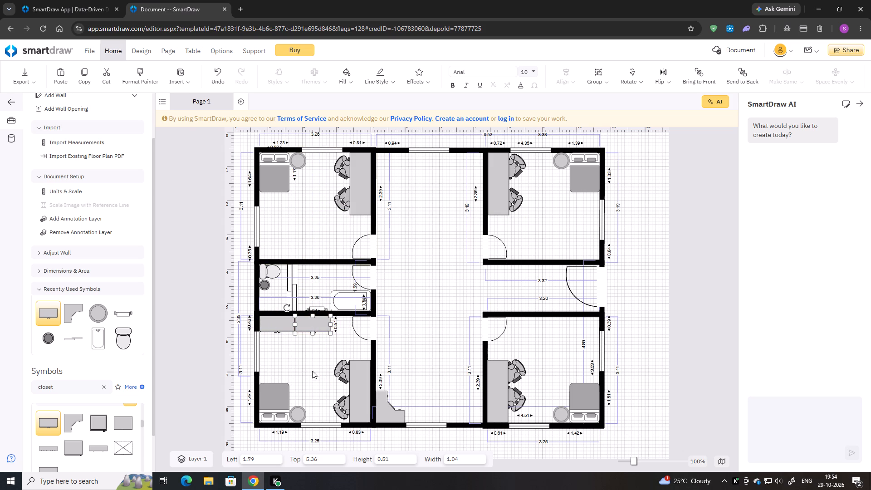
pyautogui.click(311, 370)
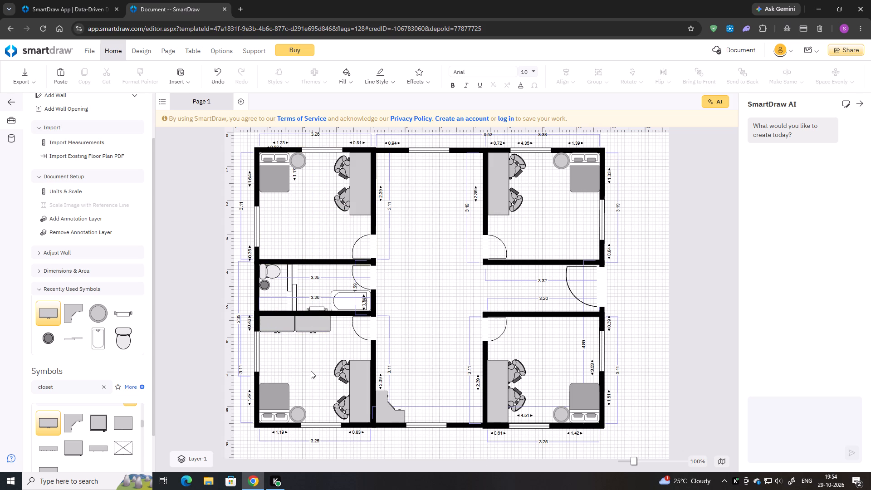
# Paste two more wardrobes, turn one by a half turn and fit it into the upper-left room's lower-left corner.
pyautogui.hotkey('ctrl', 'v')
pyautogui.hotkey('ctrl', 'v')
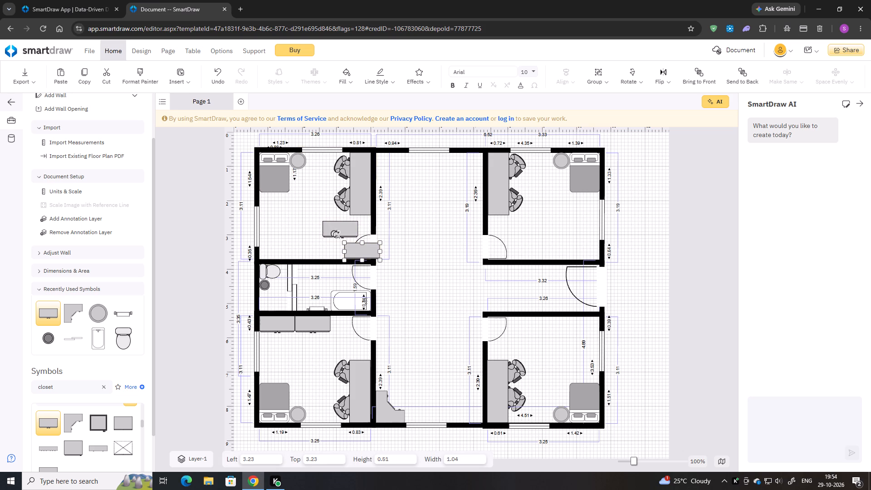
pyautogui.moveTo(334, 234); pyautogui.dragTo(383, 268)
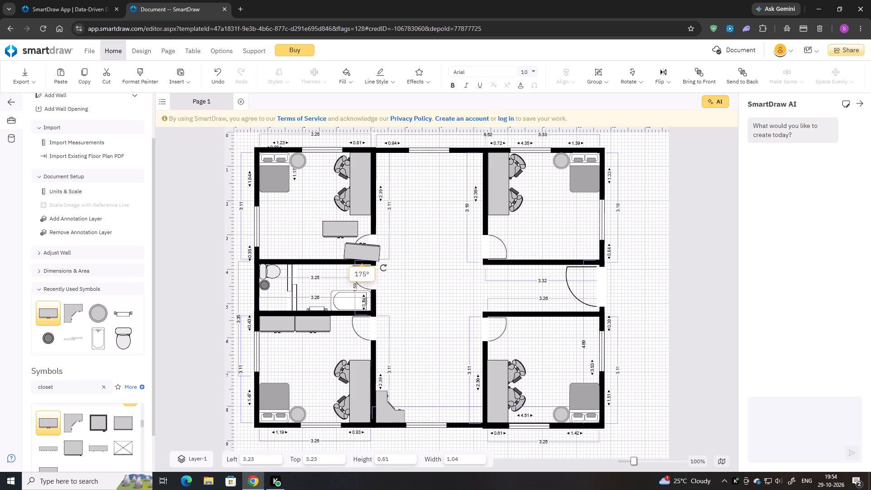
pyautogui.moveTo(383, 268); pyautogui.dragTo(383, 264)
pyautogui.moveTo(365, 253); pyautogui.dragTo(282, 247)
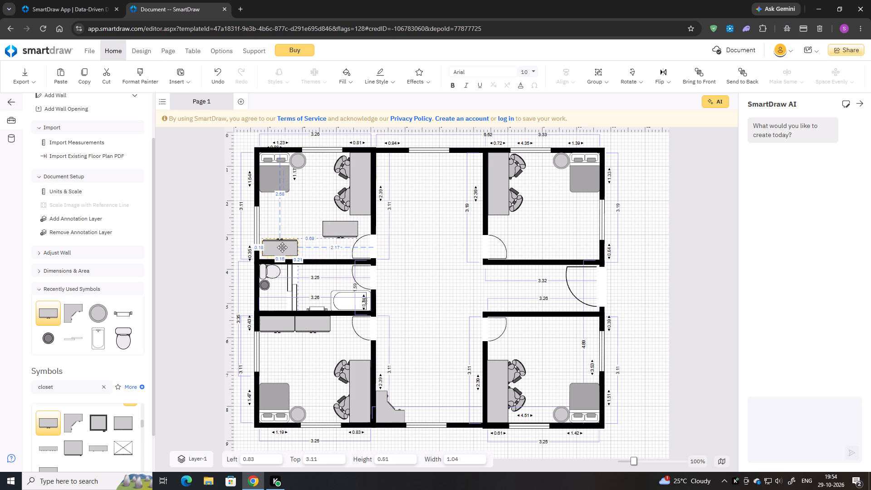
pyautogui.moveTo(282, 247); pyautogui.dragTo(280, 251)
# Turn the other pasted wardrobe by a half turn and set it beside the first in the upper-left room, at about 1.79 left and 3.19 top.
pyautogui.click(329, 231)
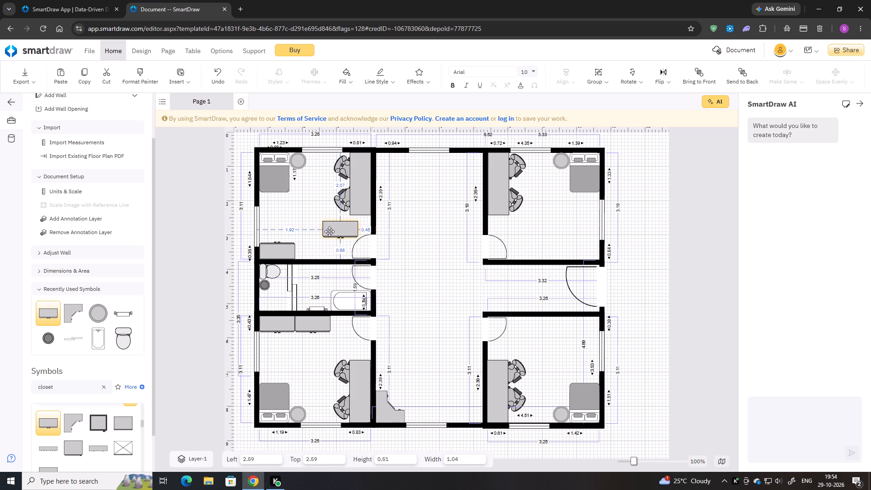
pyautogui.moveTo(314, 214); pyautogui.dragTo(378, 251)
pyautogui.moveTo(349, 235); pyautogui.dragTo(324, 252)
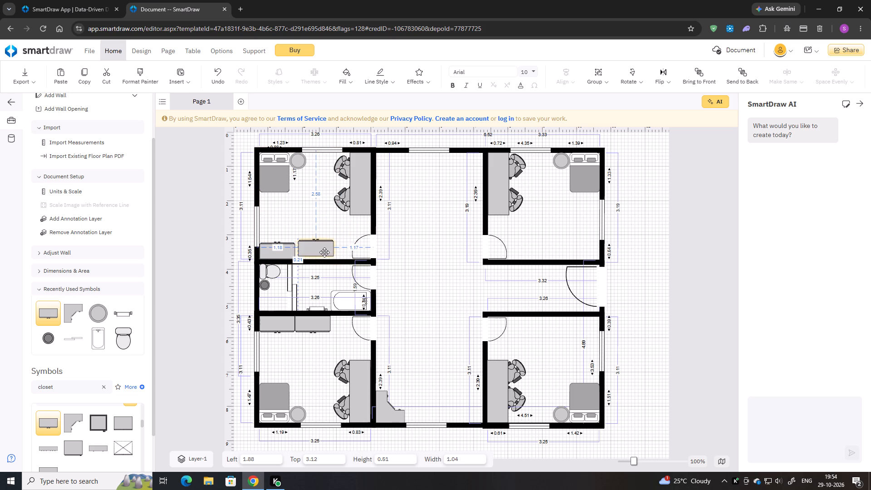
pyautogui.moveTo(324, 252); pyautogui.dragTo(323, 254)
pyautogui.click(324, 227)
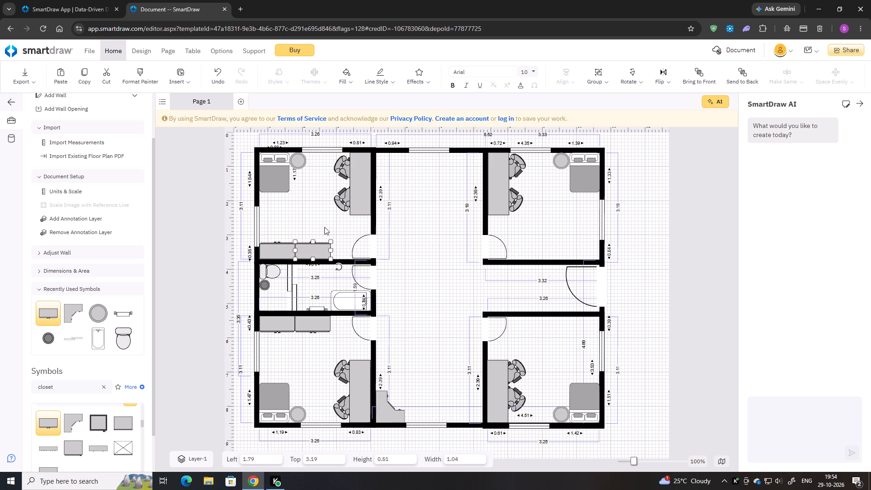
# Paste two more wardrobes, turn one by a half turn and fit it into the upper-right room's lower-right corner, at about 9.64 left and 3.21 top.
pyautogui.hotkey('ctrl', 'v')
pyautogui.hotkey('ctrl', 'v')
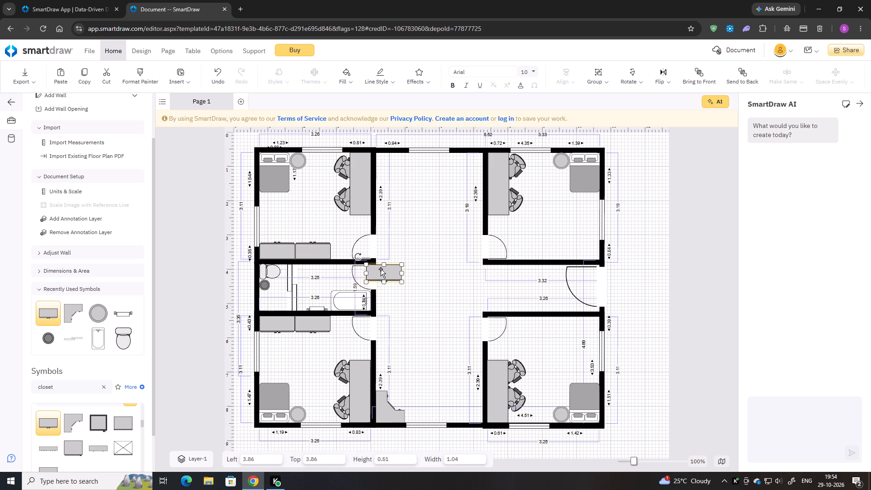
pyautogui.moveTo(407, 292); pyautogui.dragTo(517, 240)
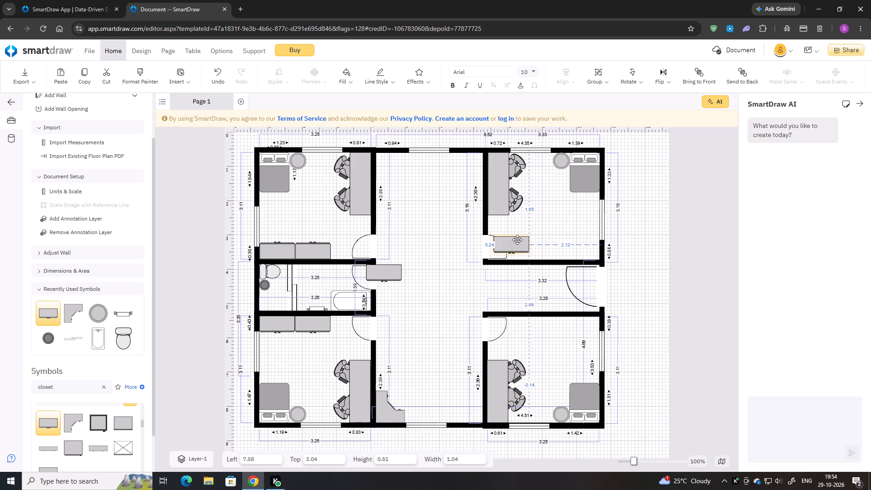
pyautogui.moveTo(517, 240); pyautogui.dragTo(553, 233)
pyautogui.moveTo(524, 218); pyautogui.dragTo(557, 227)
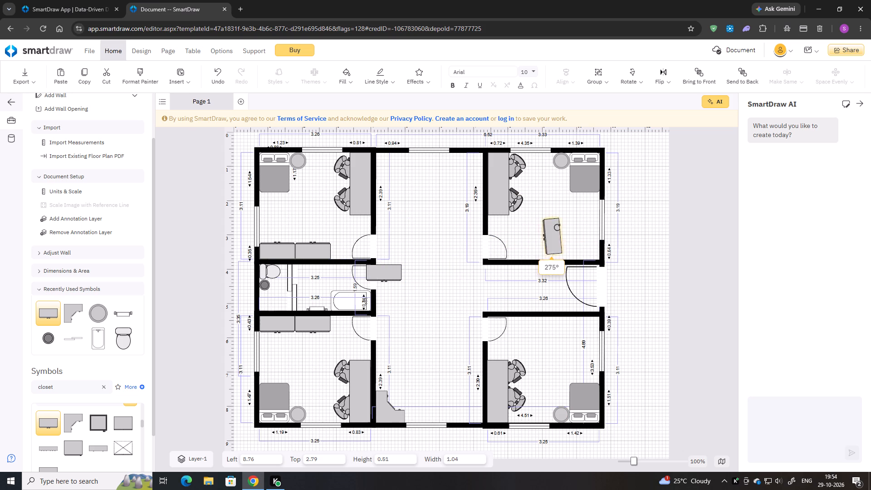
pyautogui.moveTo(557, 227); pyautogui.dragTo(571, 249)
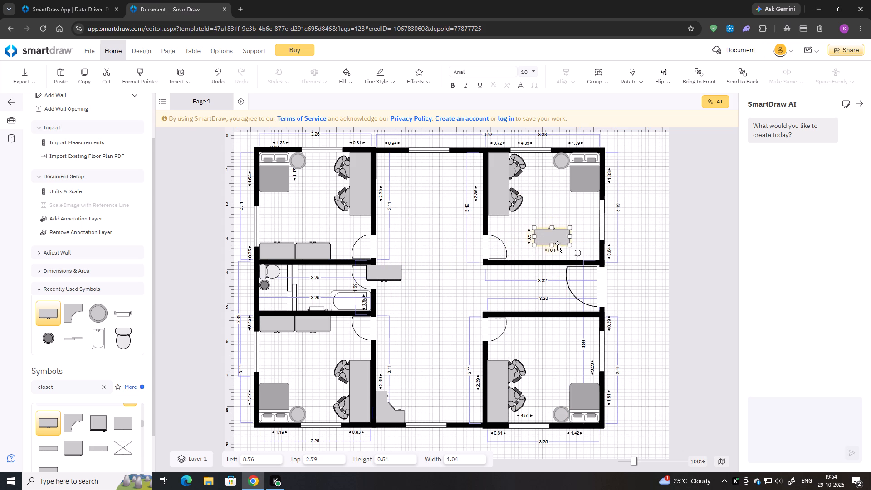
pyautogui.moveTo(557, 240); pyautogui.dragTo(587, 254)
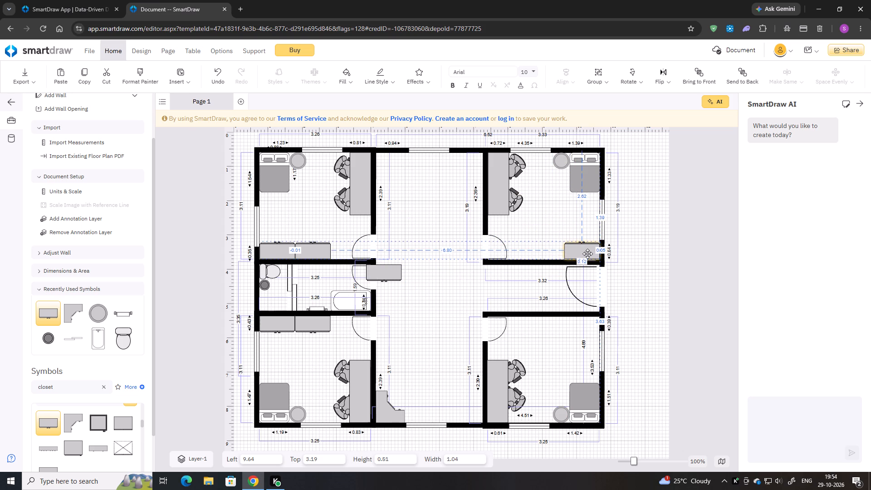
pyautogui.moveTo(587, 254); pyautogui.dragTo(586, 255)
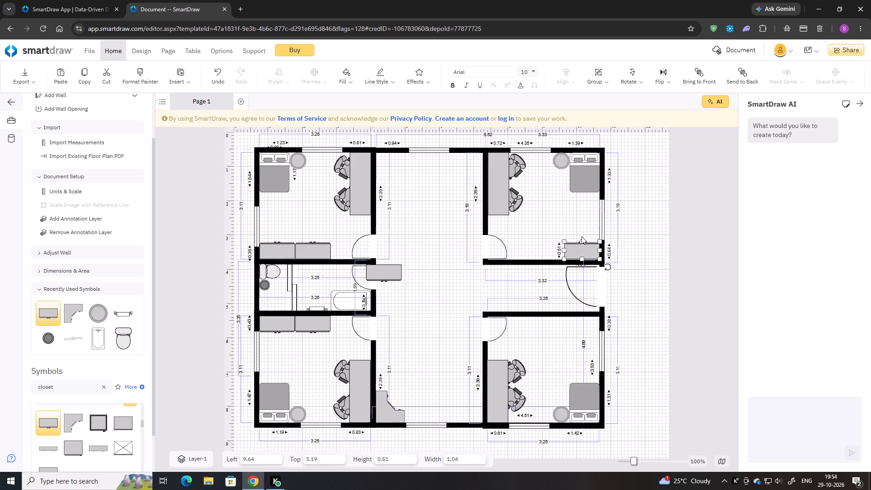
pyautogui.press('Down')
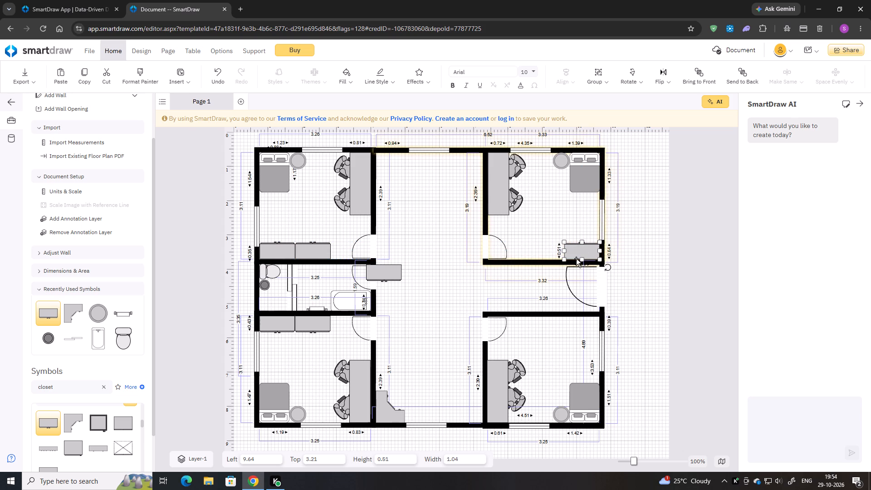
# Turn the other pasted wardrobe by a half turn and set it beside the first in the upper-right room, at about 8.62 left and 3.21 top.
pyautogui.click(395, 271)
pyautogui.moveTo(358, 259); pyautogui.dragTo(377, 296)
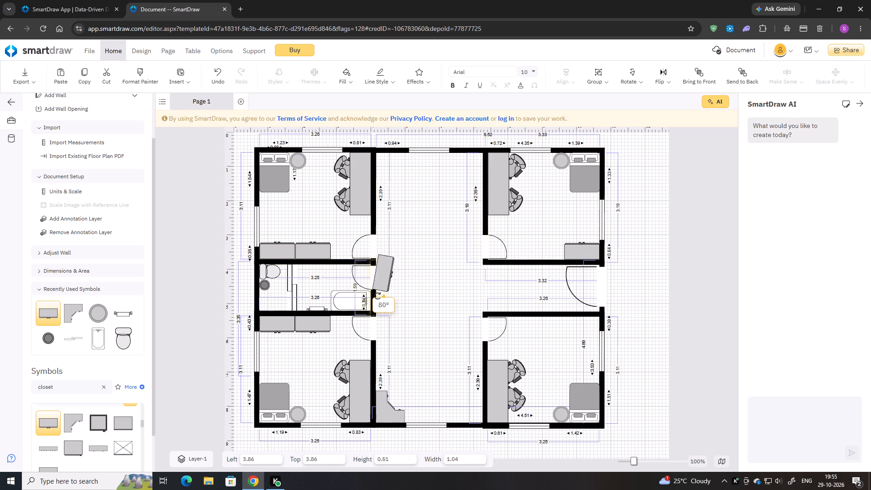
pyautogui.moveTo(377, 296); pyautogui.dragTo(418, 294)
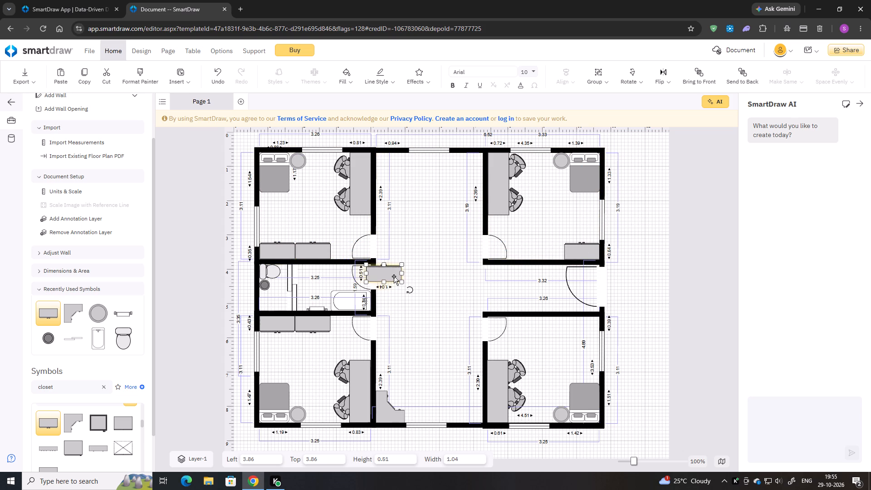
pyautogui.moveTo(394, 276); pyautogui.dragTo(551, 252)
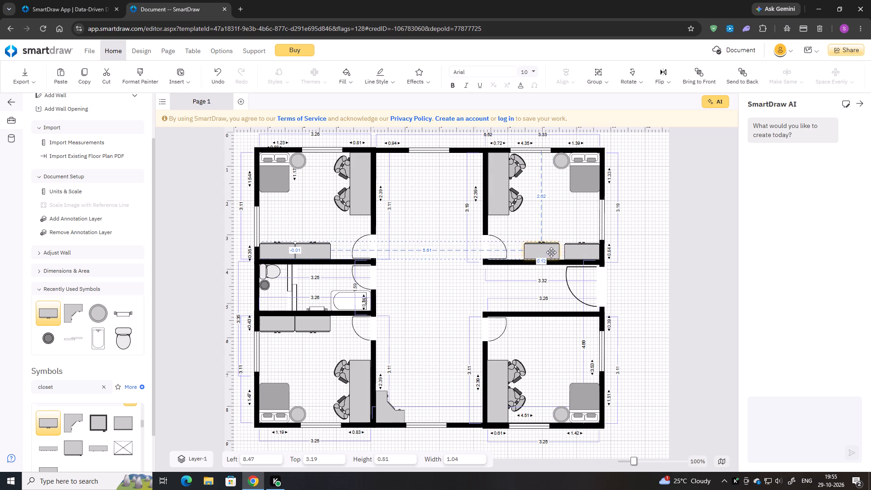
pyautogui.moveTo(551, 252); pyautogui.dragTo(557, 253)
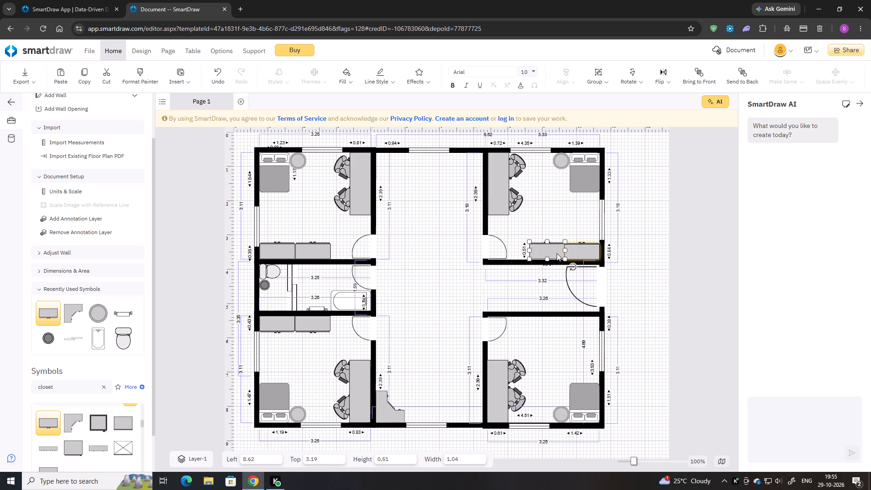
pyautogui.press('Down')
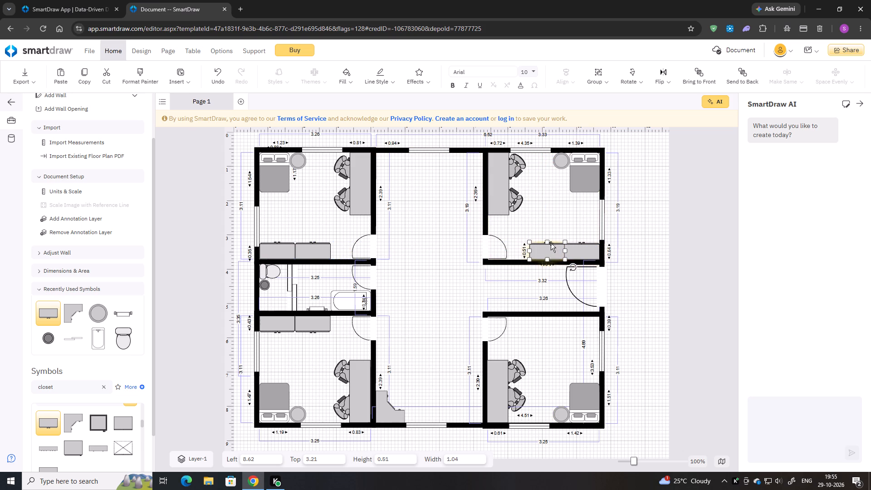
pyautogui.click(551, 224)
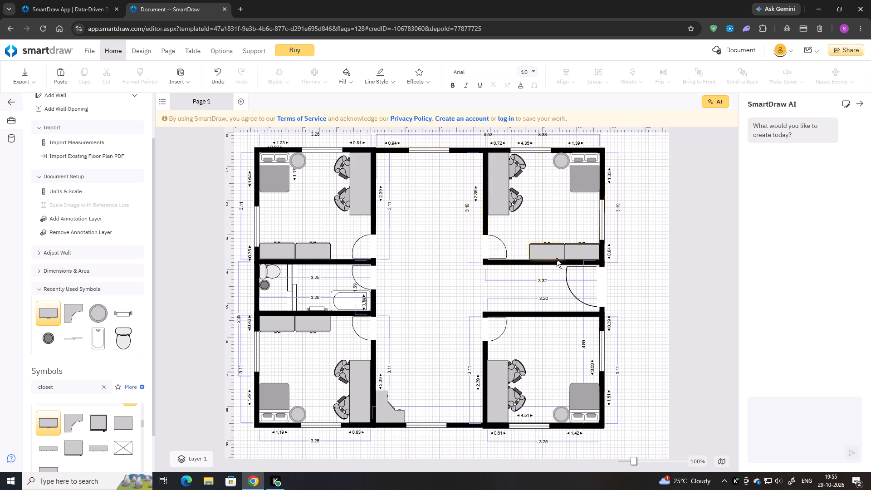
# Paste two more wardrobes and set them side by side in the lower-right room's upper-right corner, the outer one at about 9.63 left and 5.36 top.
pyautogui.hotkey('ctrl', 'v')
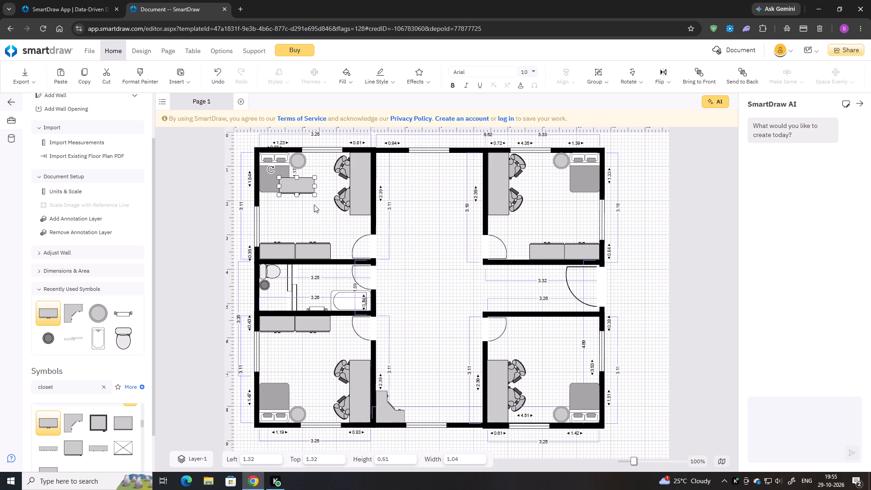
pyautogui.hotkey('ctrl', 'v')
pyautogui.moveTo(319, 203); pyautogui.dragTo(571, 318)
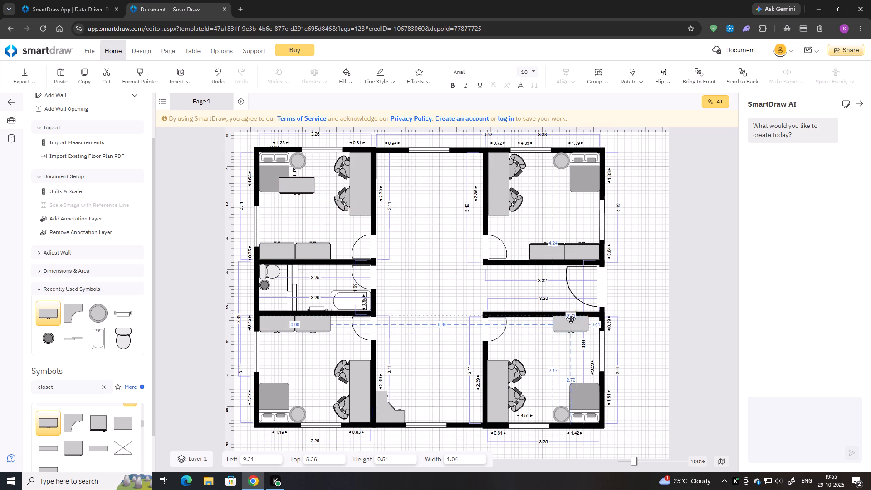
pyautogui.moveTo(571, 318); pyautogui.dragTo(581, 320)
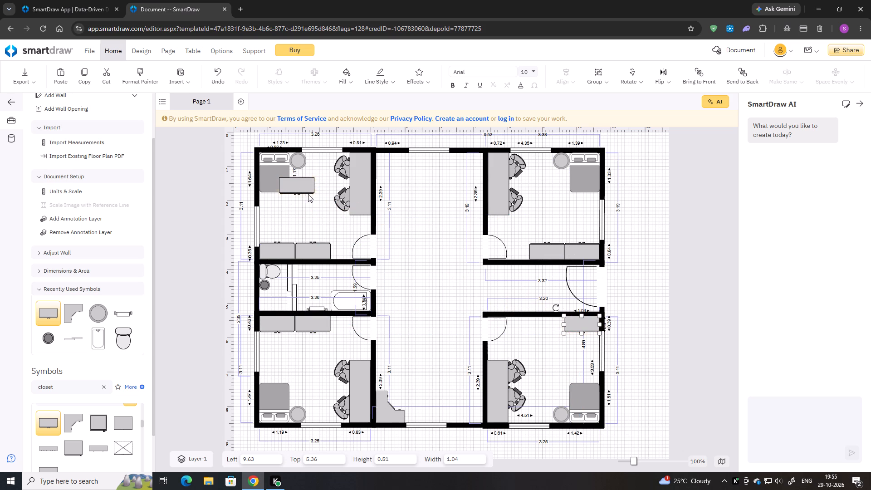
pyautogui.moveTo(301, 185); pyautogui.dragTo(545, 326)
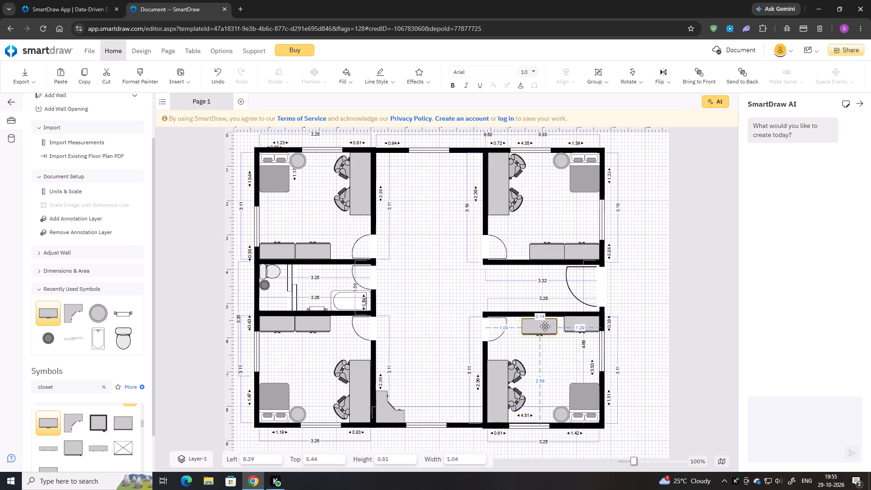
pyautogui.moveTo(545, 326); pyautogui.dragTo(549, 323)
pyautogui.click(545, 343)
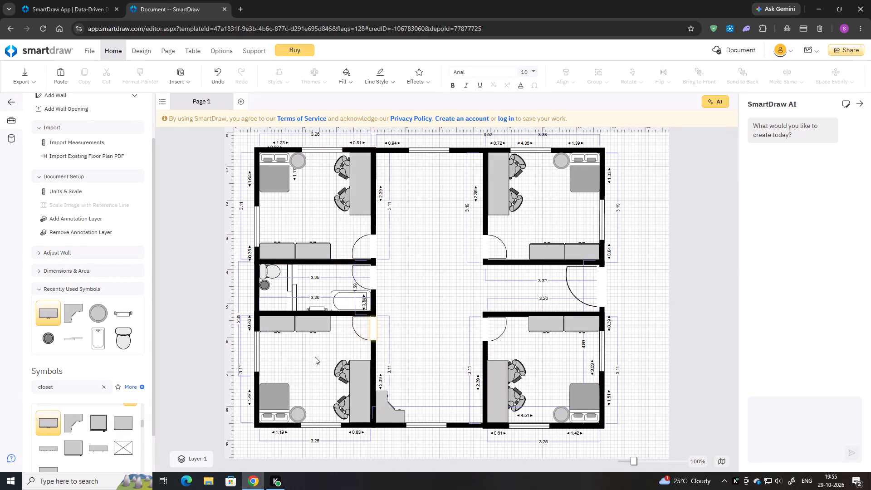
# Shift the outer side windows of the lower-right and lower-left rooms slightly down, to about 0.52 and 0.50 from the rooms' upper corners.
pyautogui.scroll(-1, 289, 367)
pyautogui.moveTo(602, 355); pyautogui.dragTo(602, 359)
pyautogui.click(260, 347)
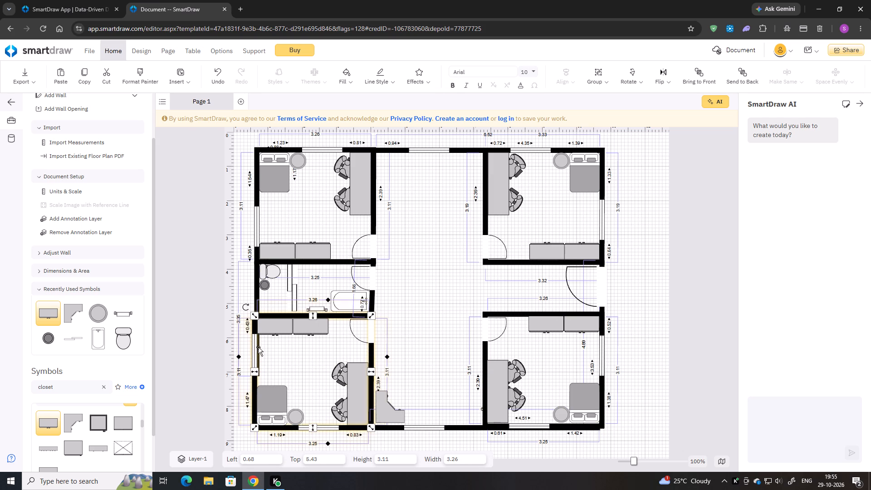
pyautogui.hotkey('ctrl', 'z')
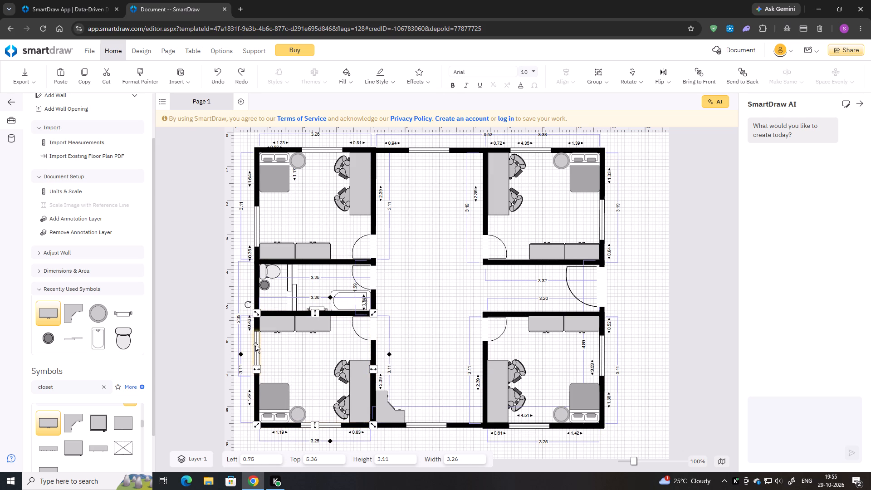
pyautogui.click(255, 344)
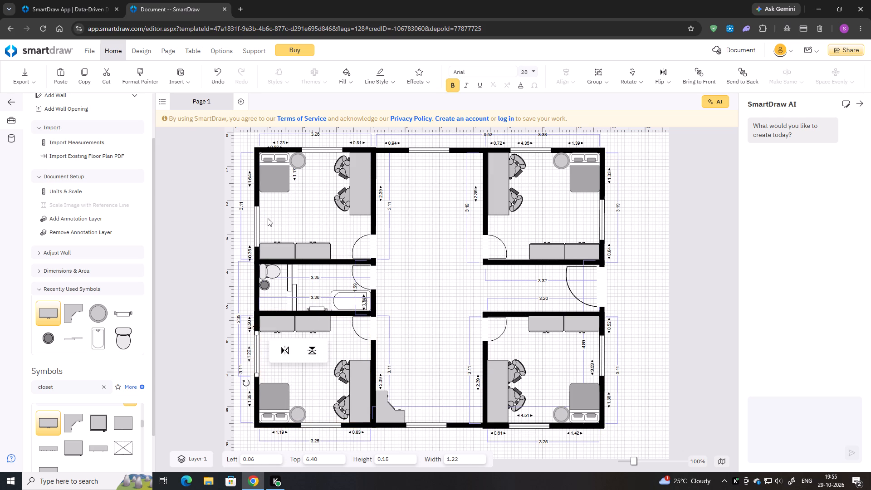
# Slide the upper-left room's side window up to about 2.51 top and its top-wall window right to about 2.06 left.
pyautogui.moveTo(254, 225); pyautogui.dragTo(253, 219)
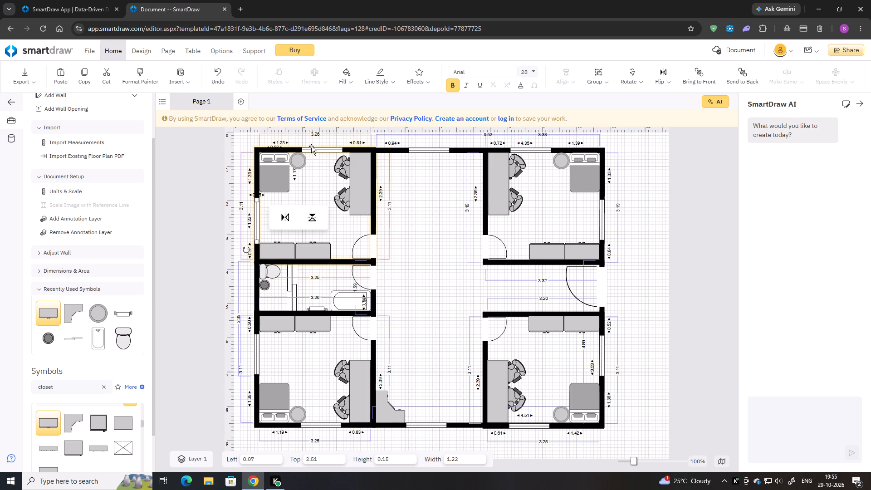
pyautogui.click(313, 151)
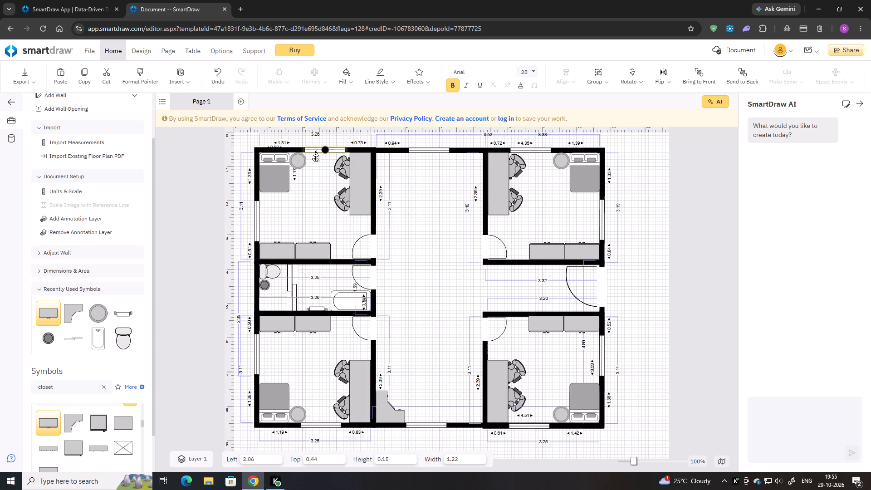
# Slide the upper-right room's top-wall window right to about 8.22 left and its outer side window up to about 2.40 top.
pyautogui.moveTo(520, 149); pyautogui.dragTo(525, 149)
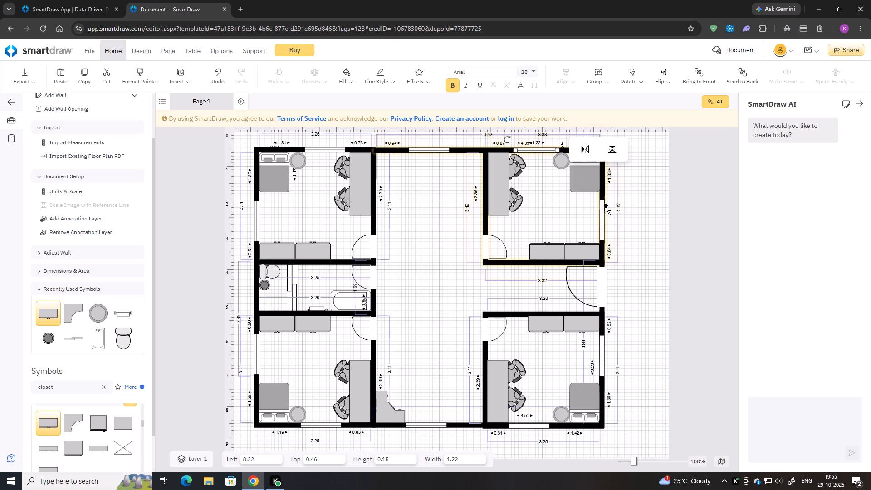
pyautogui.click(602, 219)
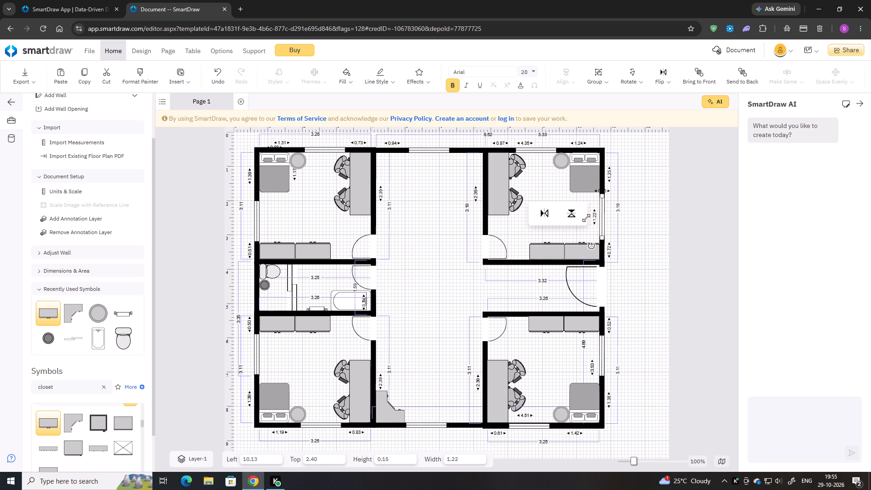
pyautogui.click(586, 218)
# Shift the lower-right room's side window down to about 0.60 from the upper corner and its bottom window right to about 0.77 from the left corner.
pyautogui.click(600, 341)
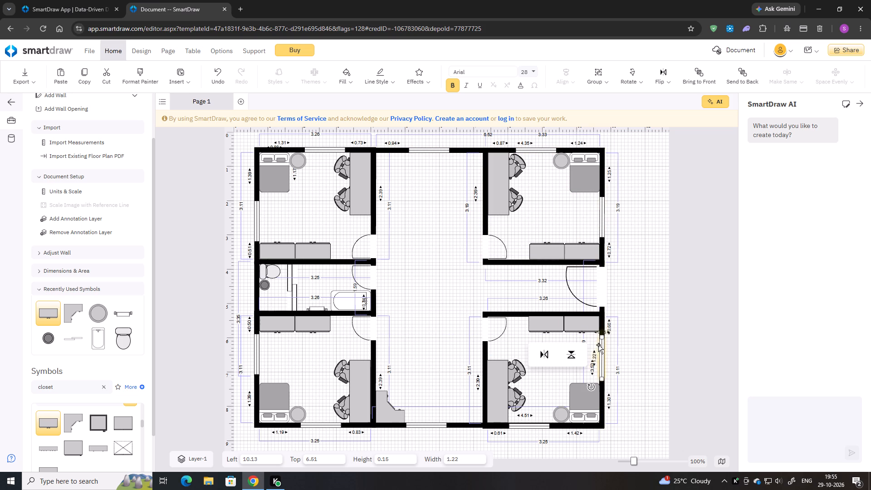
pyautogui.moveTo(527, 428); pyautogui.dragTo(533, 426)
pyautogui.click(536, 401)
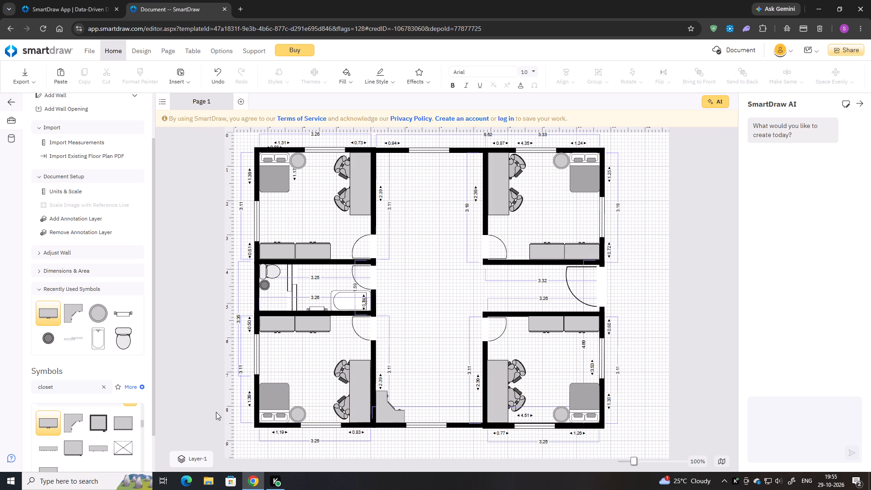
# Look through the closet search results and the furniture categories in the symbol library for further symbols to place.
pyautogui.scroll(-1, 133, 363)
pyautogui.scroll(2, 126, 361)
pyautogui.scroll(2, 101, 397)
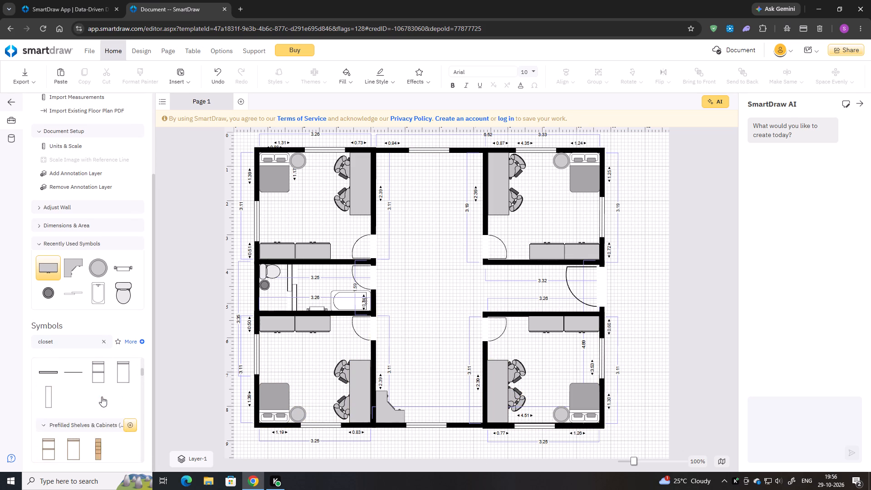
pyautogui.scroll(2, 102, 397)
pyautogui.scroll(-5, 103, 395)
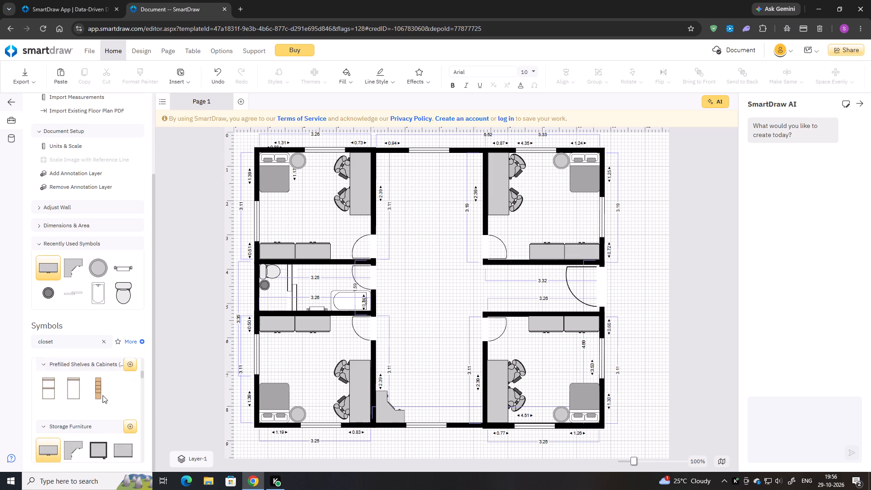
pyautogui.scroll(-4, 85, 407)
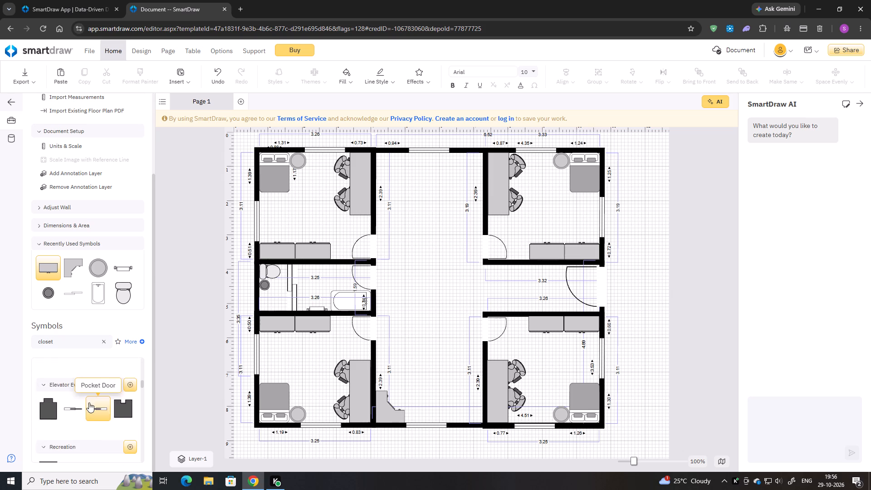
pyautogui.scroll(-3, 89, 402)
pyautogui.scroll(8, 89, 402)
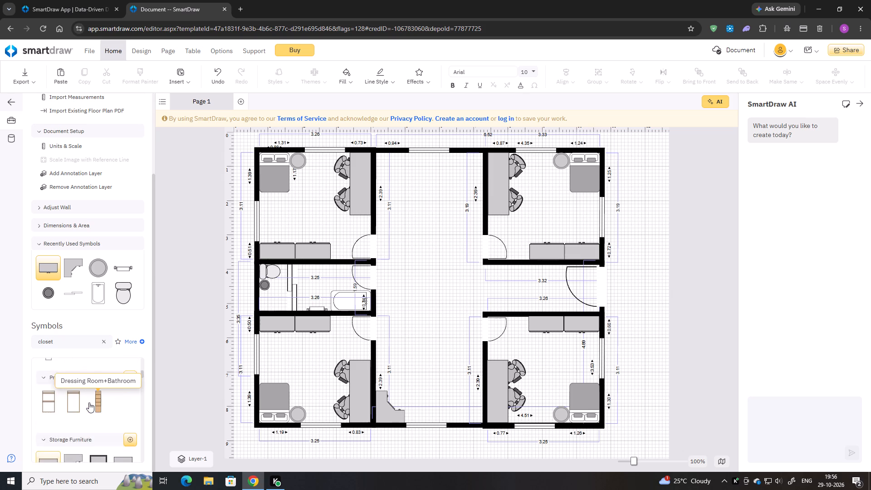
pyautogui.scroll(4, 89, 402)
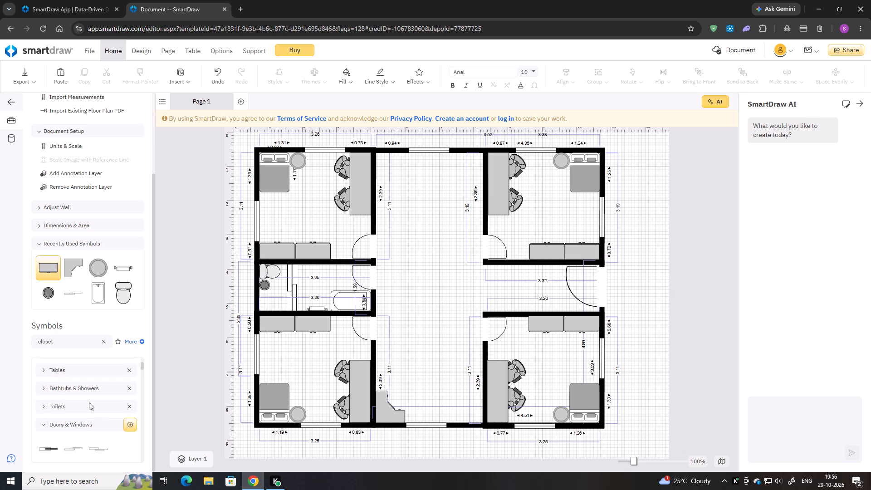
pyautogui.scroll(3, 85, 416)
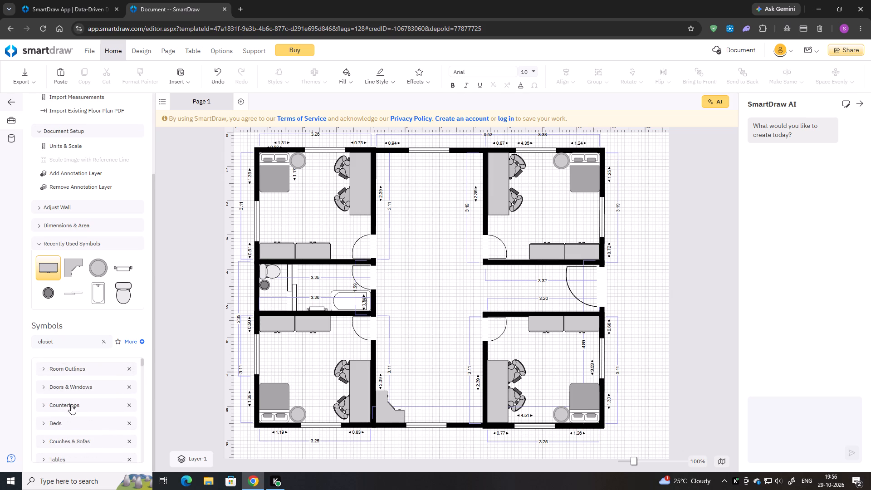
pyautogui.scroll(1, 71, 404)
pyautogui.scroll(-1, 62, 449)
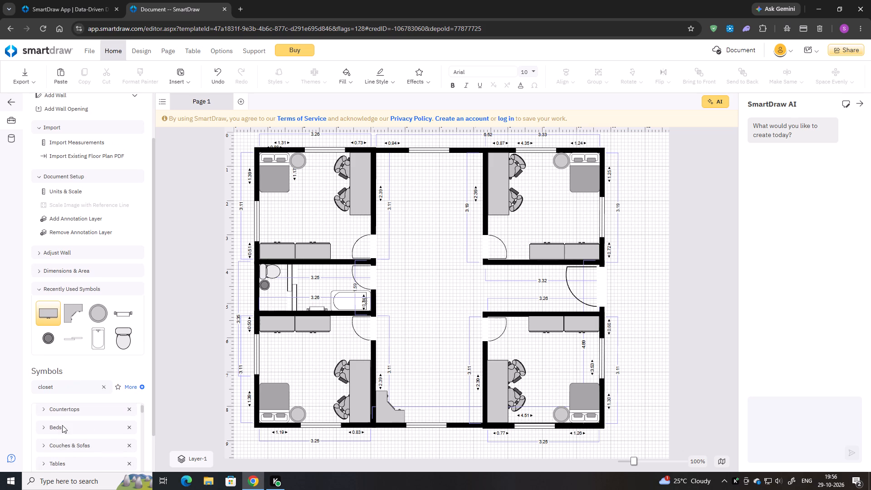
# Look through the symbol library's furniture and bathroom categories, including Tables and Bathtubs & Showers, for further furnishings.
pyautogui.scroll(1, 62, 425)
pyautogui.scroll(-1, 114, 346)
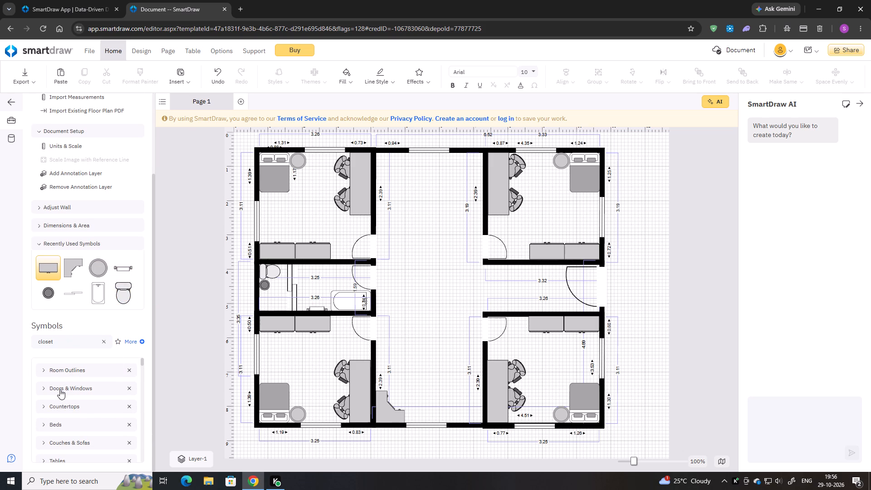
pyautogui.scroll(-1, 77, 405)
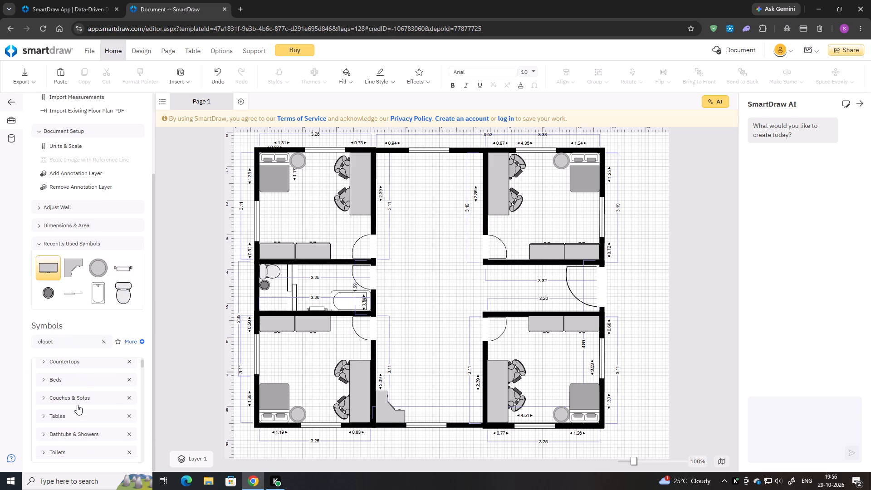
pyautogui.click(55, 432)
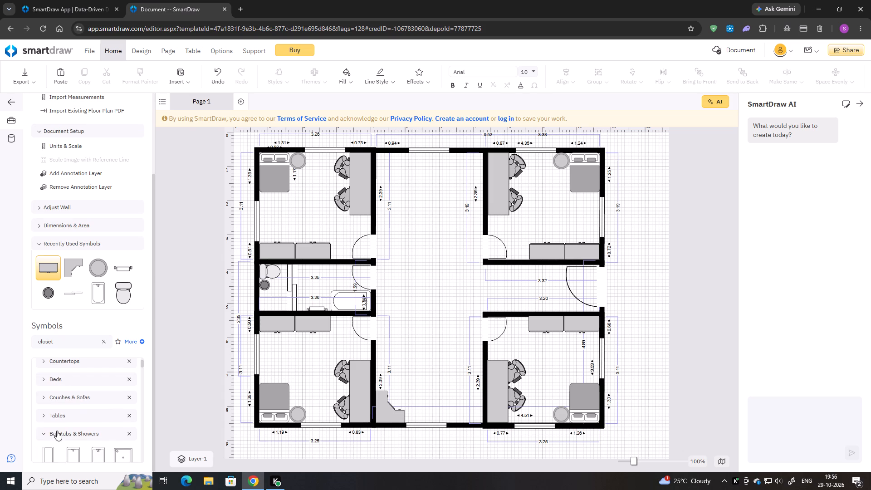
pyautogui.click(57, 431)
pyautogui.click(63, 417)
pyautogui.click(63, 416)
pyautogui.scroll(-4, 71, 421)
pyautogui.scroll(4, 71, 421)
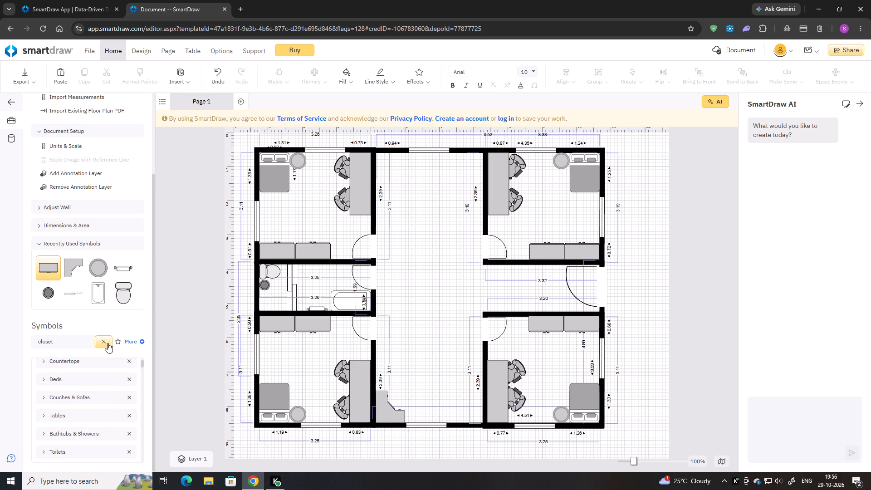
# Clear the closet search and look through the Beds, Countertops and Room Outlines symbol categories.
pyautogui.click(108, 343)
pyautogui.scroll(1, 68, 382)
pyautogui.scroll(-1, 68, 382)
pyautogui.scroll(3, 68, 382)
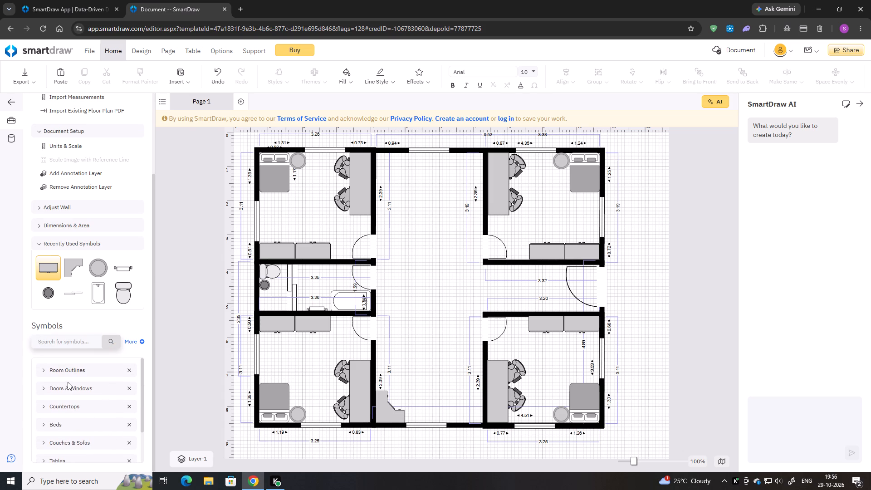
pyautogui.click(49, 428)
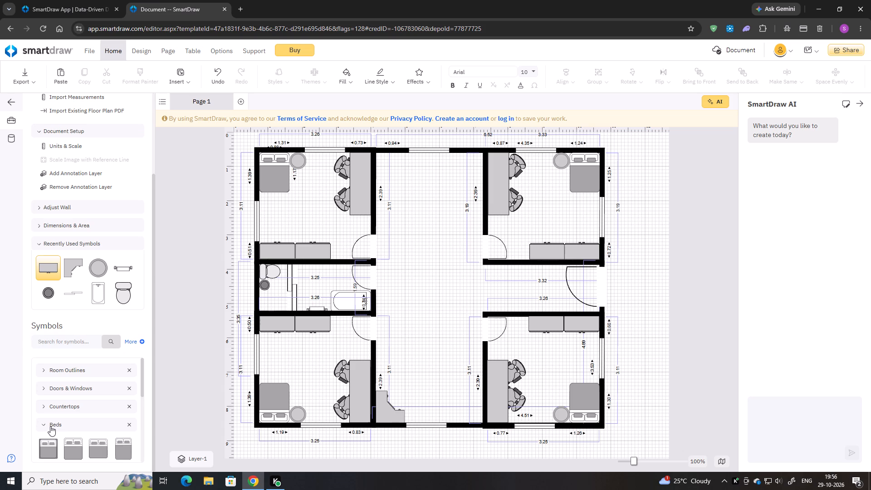
pyautogui.doubleClick(50, 426)
pyautogui.scroll(-4, 51, 426)
pyautogui.scroll(4, 51, 426)
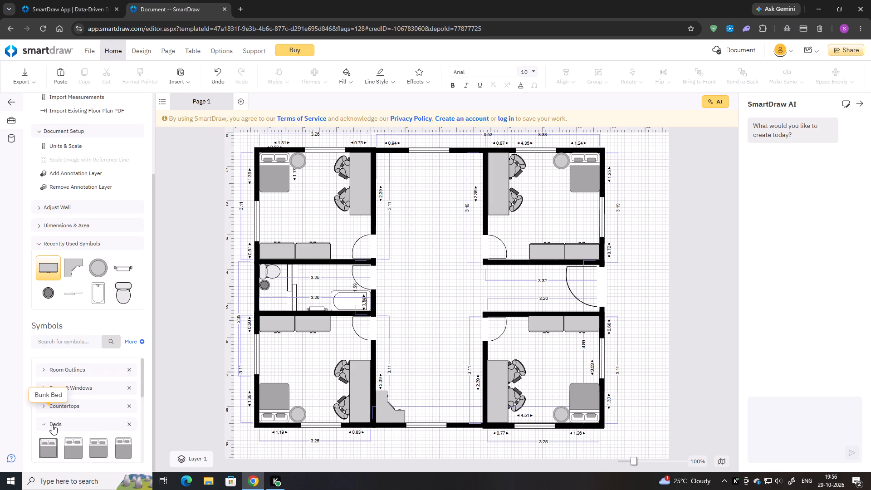
pyautogui.click(52, 422)
pyautogui.click(57, 405)
pyautogui.click(58, 403)
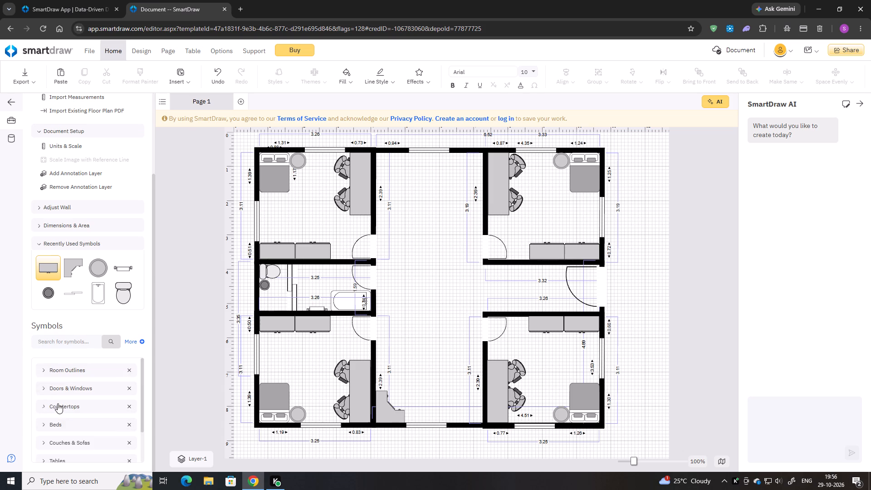
pyautogui.click(74, 361)
pyautogui.click(71, 366)
pyautogui.click(71, 366)
pyautogui.scroll(-1, 82, 408)
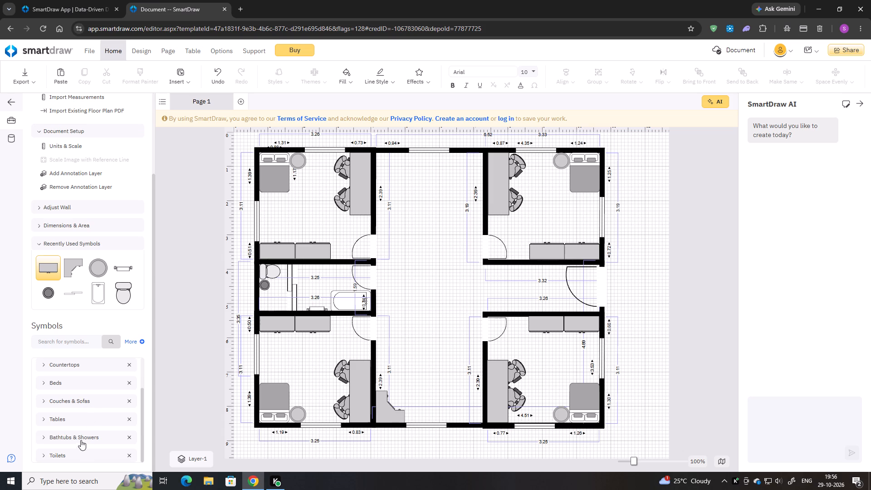
pyautogui.scroll(-1, 62, 429)
# Place a Sectional Sofa with Pillows from Couches & Sofas in the lower part of the central area.
pyautogui.click(70, 402)
pyautogui.scroll(-2, 72, 400)
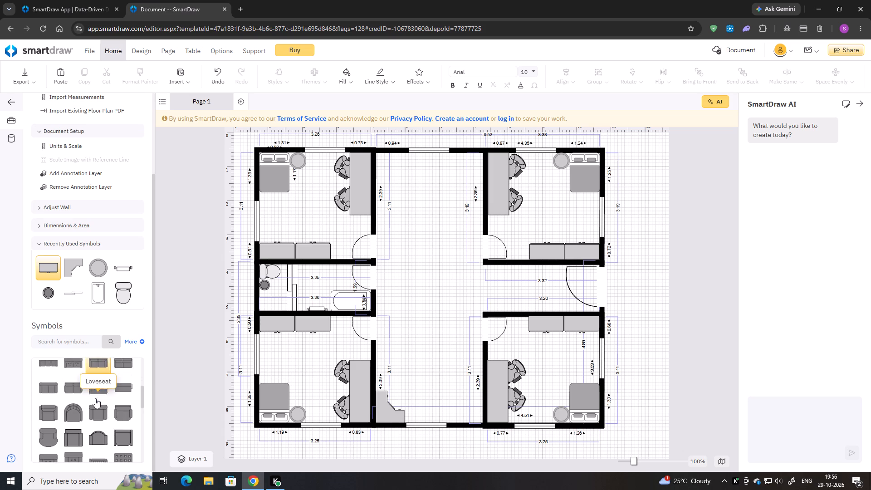
pyautogui.scroll(-1, 95, 398)
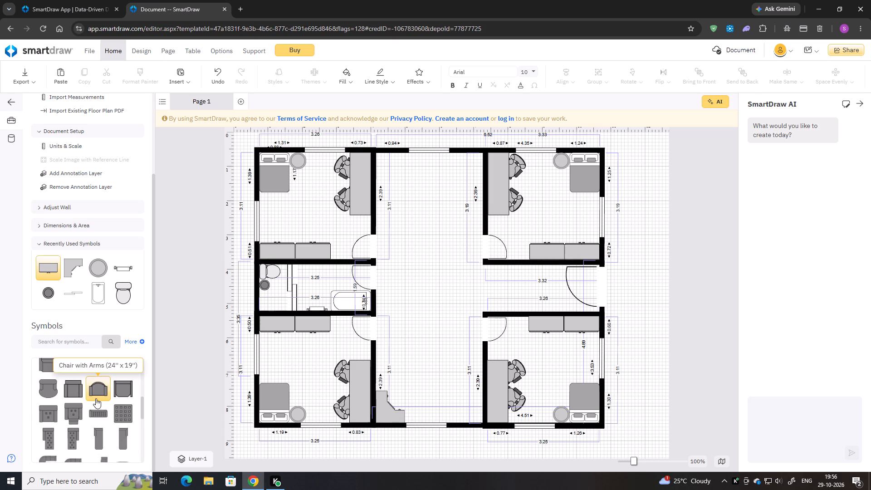
pyautogui.scroll(3, 97, 397)
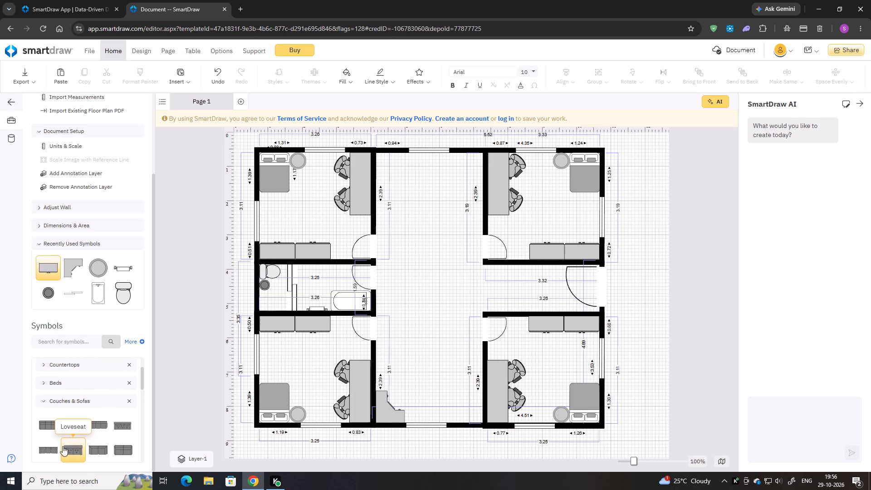
pyautogui.scroll(-3, 95, 432)
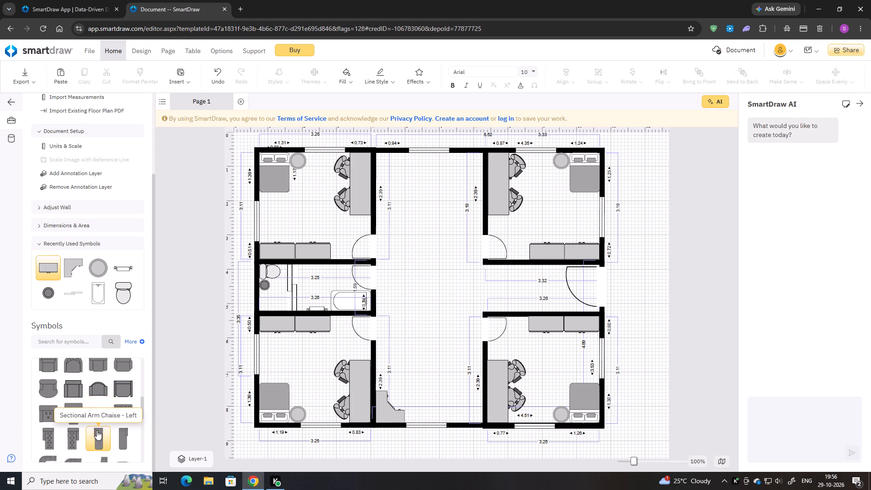
pyautogui.scroll(-1, 97, 429)
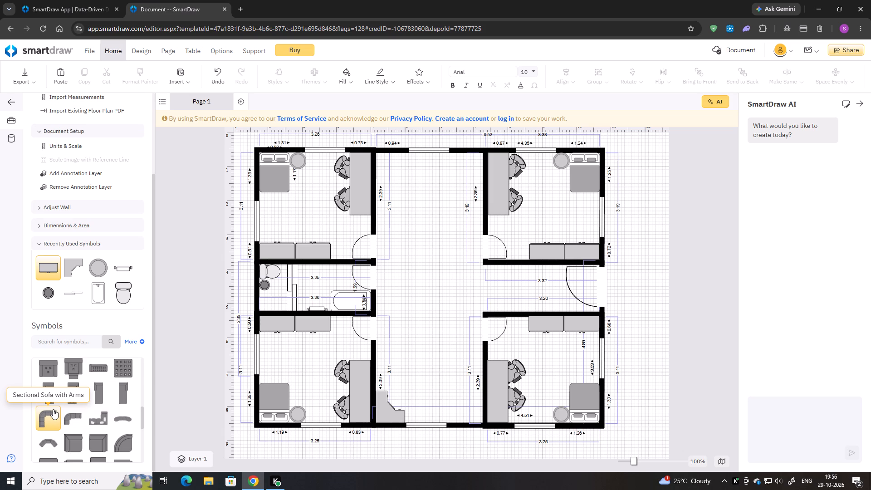
pyautogui.doubleClick(93, 422)
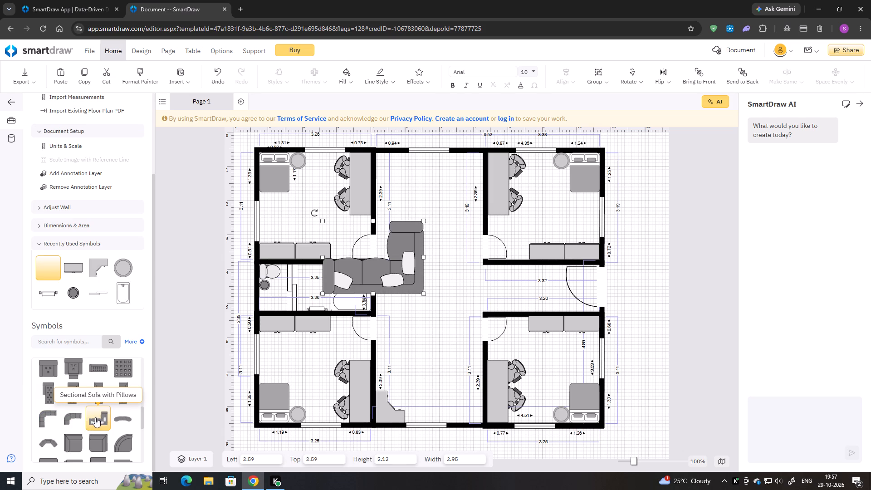
pyautogui.moveTo(393, 274); pyautogui.dragTo(442, 393)
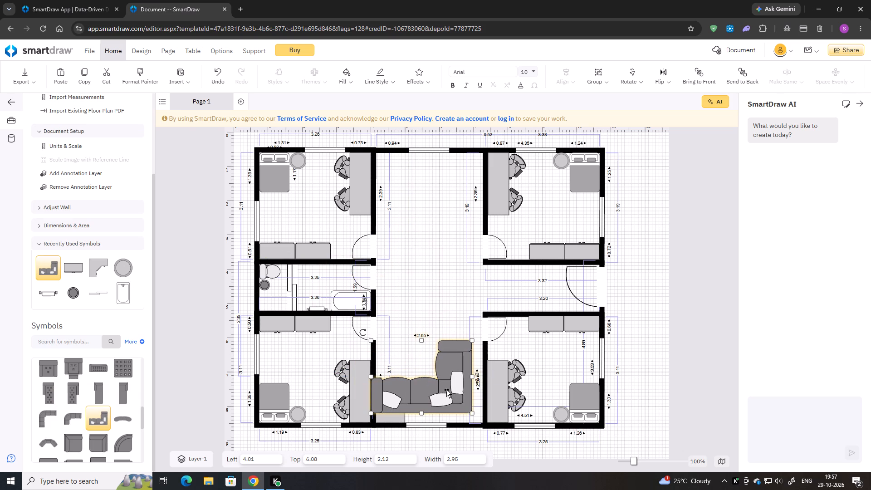
# Shrink the sofa to about 2.03 wide by 1.68 high and fit it into the central area's lower-right corner, about 5.26 left and 6.82 top.
pyautogui.moveTo(472, 414); pyautogui.dragTo(462, 403)
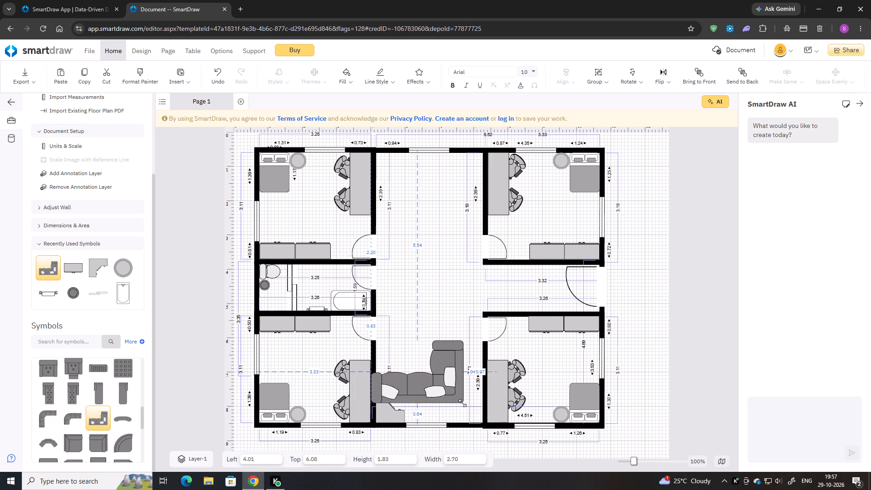
pyautogui.moveTo(462, 403); pyautogui.dragTo(441, 392)
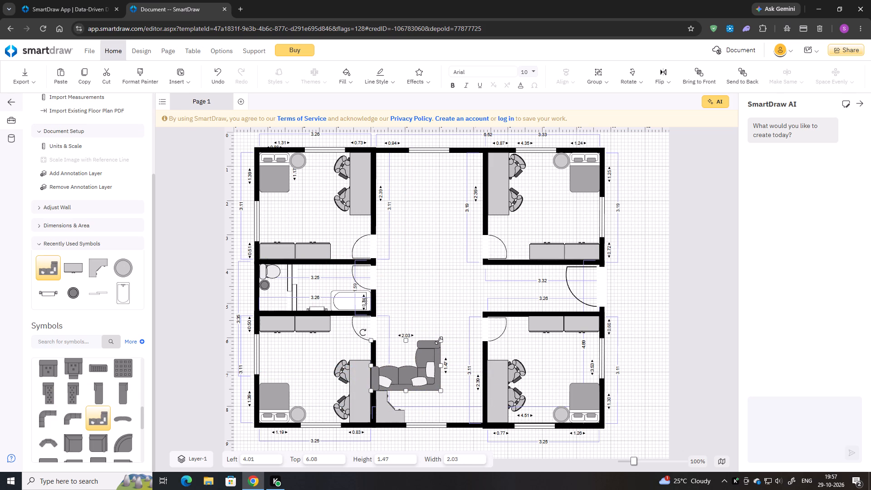
pyautogui.moveTo(439, 340); pyautogui.dragTo(441, 332)
pyautogui.moveTo(428, 355); pyautogui.dragTo(441, 387)
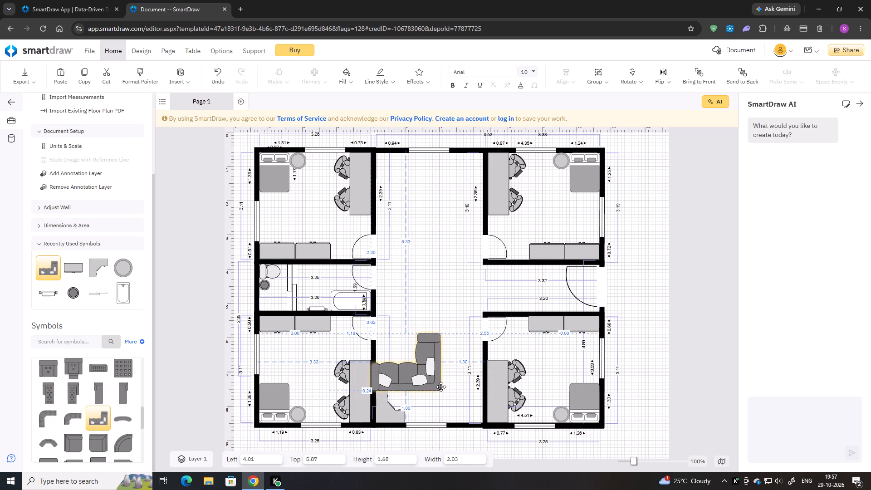
pyautogui.moveTo(441, 387); pyautogui.dragTo(472, 388)
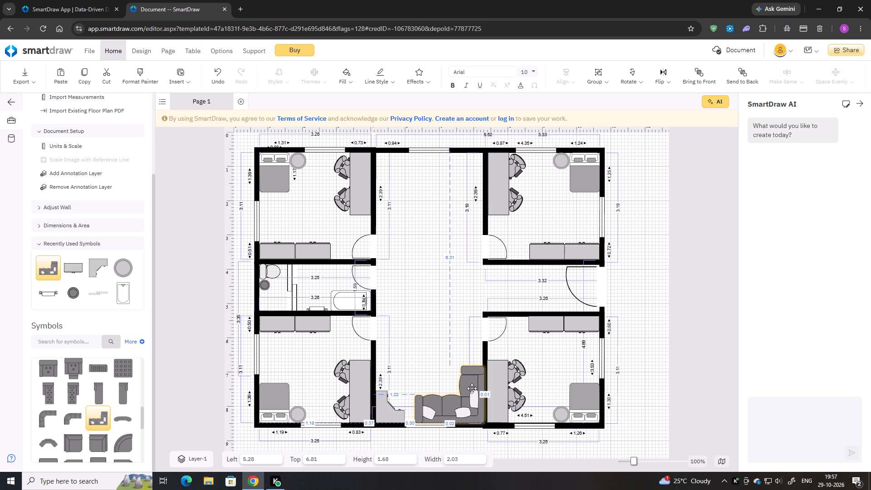
pyautogui.moveTo(472, 388); pyautogui.dragTo(471, 388)
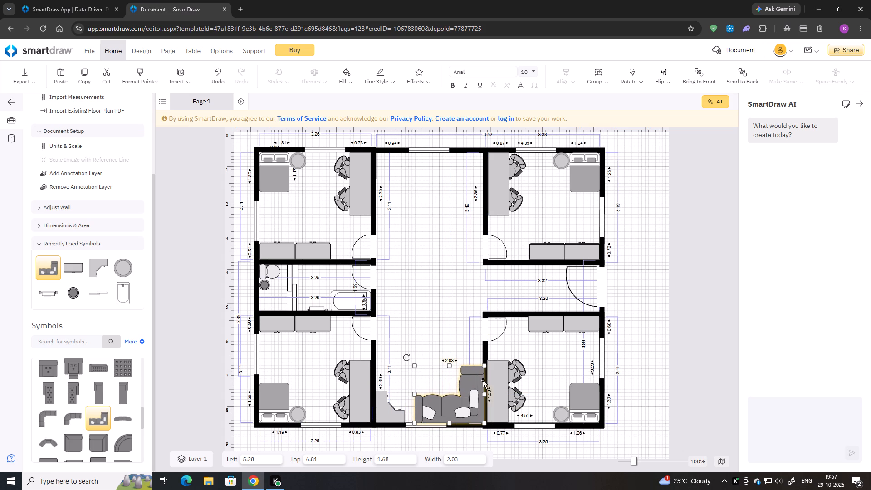
pyautogui.press('Left')
pyautogui.press('Down')
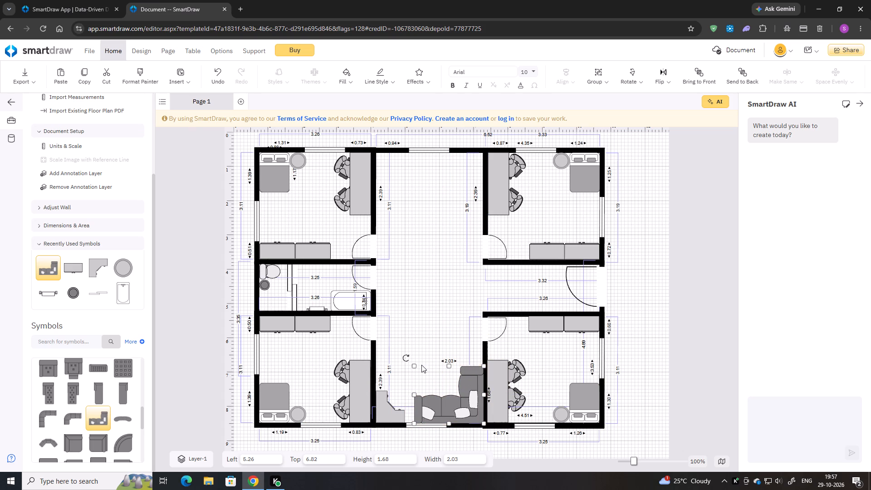
# Reduce the sectional sofa to about 1.86 wide by 1.52 high and nudge it right against the central area's right wall.
pyautogui.click(433, 336)
pyautogui.moveTo(455, 393); pyautogui.dragTo(462, 396)
pyautogui.moveTo(409, 358); pyautogui.dragTo(414, 364)
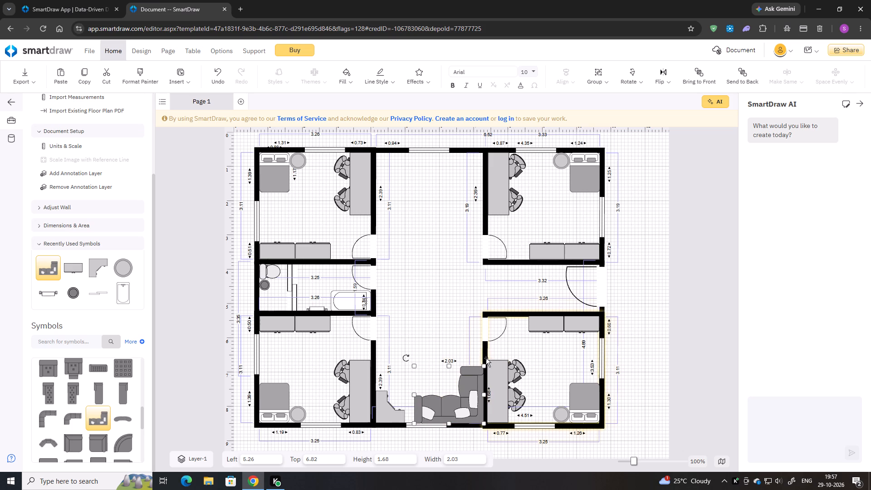
pyautogui.moveTo(484, 366); pyautogui.dragTo(477, 371)
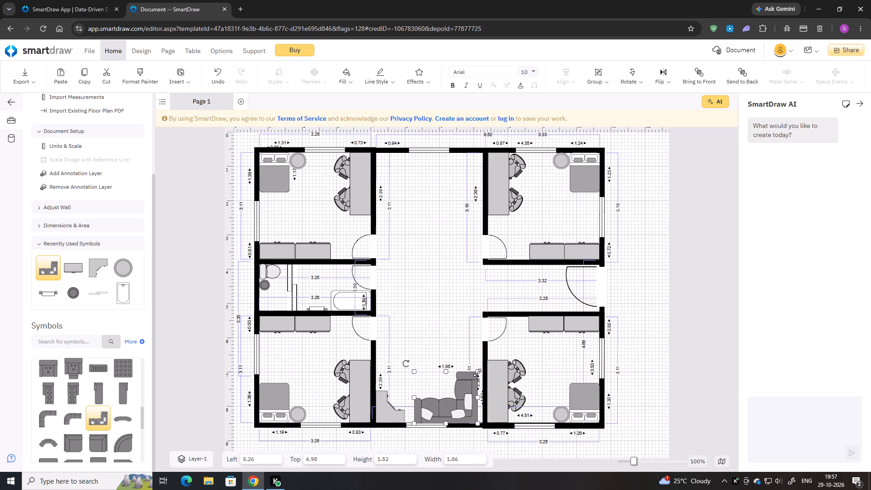
pyautogui.press('Right')
pyautogui.press('Right')
pyautogui.press('Right')
pyautogui.press('Right')
pyautogui.press('Right')
pyautogui.press('Right')
pyautogui.press('Right')
pyautogui.press('Right')
pyautogui.press('Right')
pyautogui.press('Right')
pyautogui.press('Right')
pyautogui.click(465, 343)
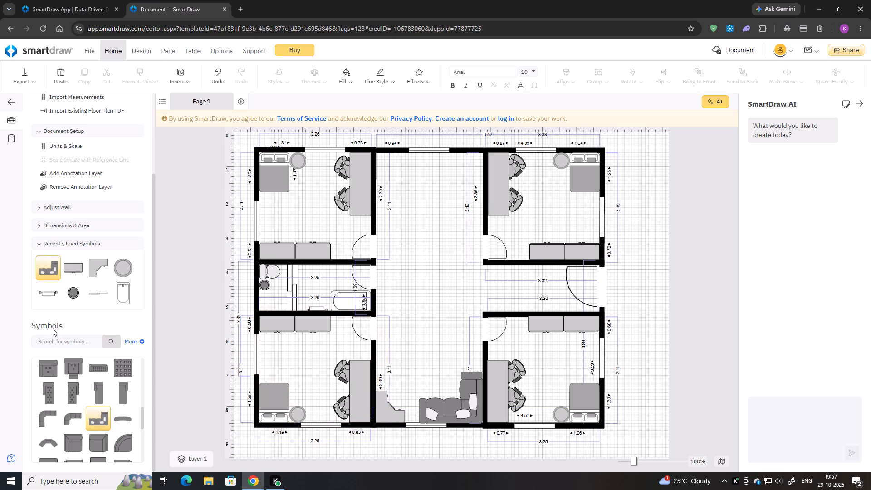
# Search the symbol library for "televition" and add the symbol found under Trade Show to the floor plan.
pyautogui.click(59, 338)
pyautogui.press('t')
pyautogui.press('e')
pyautogui.press('l')
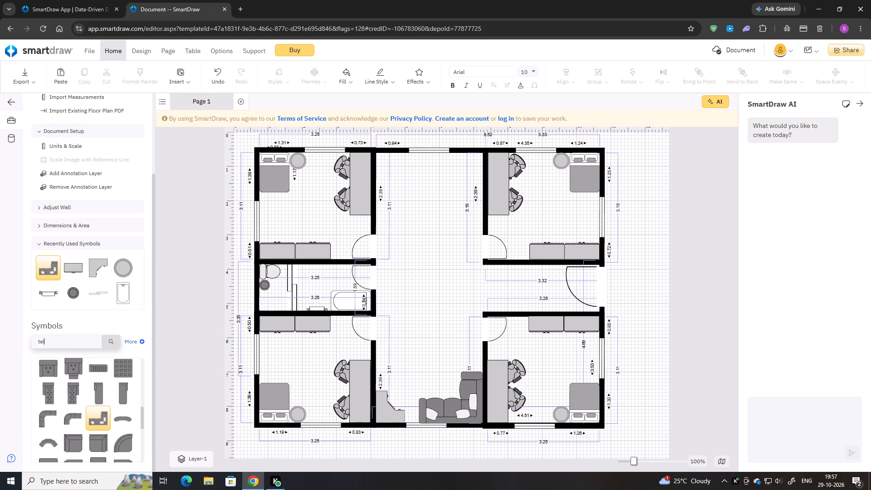
pyautogui.write('evi')
pyautogui.write('tio')
pyautogui.press('n')
pyautogui.press('Return')
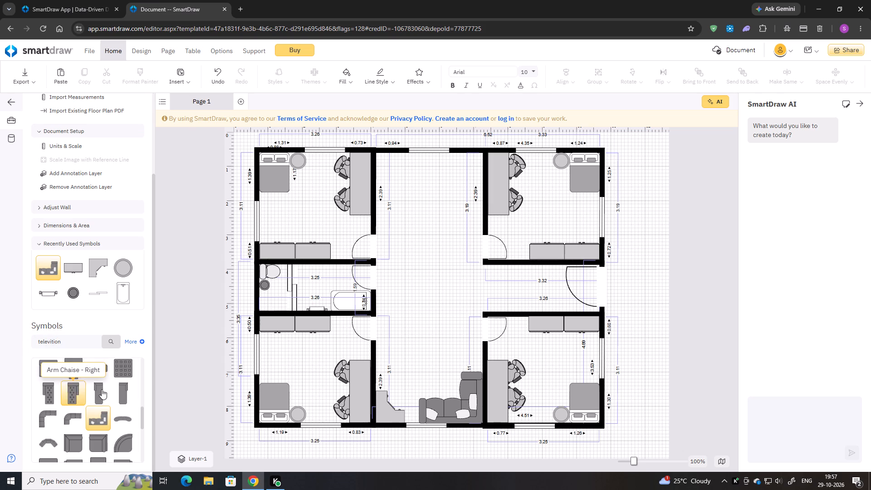
pyautogui.scroll(-4, 77, 425)
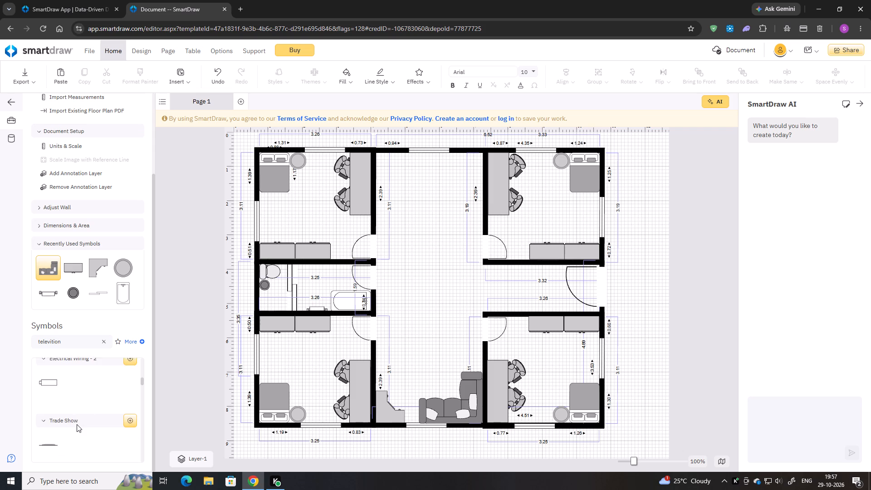
pyautogui.scroll(-1, 77, 424)
pyautogui.doubleClick(56, 397)
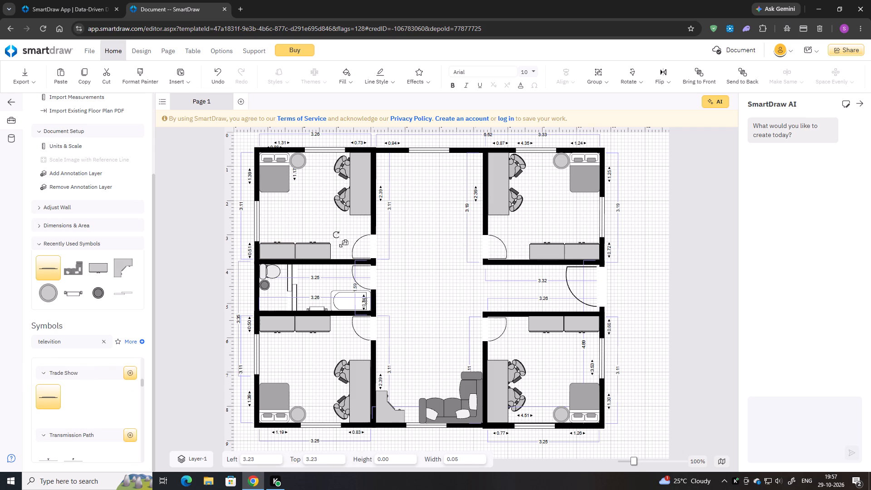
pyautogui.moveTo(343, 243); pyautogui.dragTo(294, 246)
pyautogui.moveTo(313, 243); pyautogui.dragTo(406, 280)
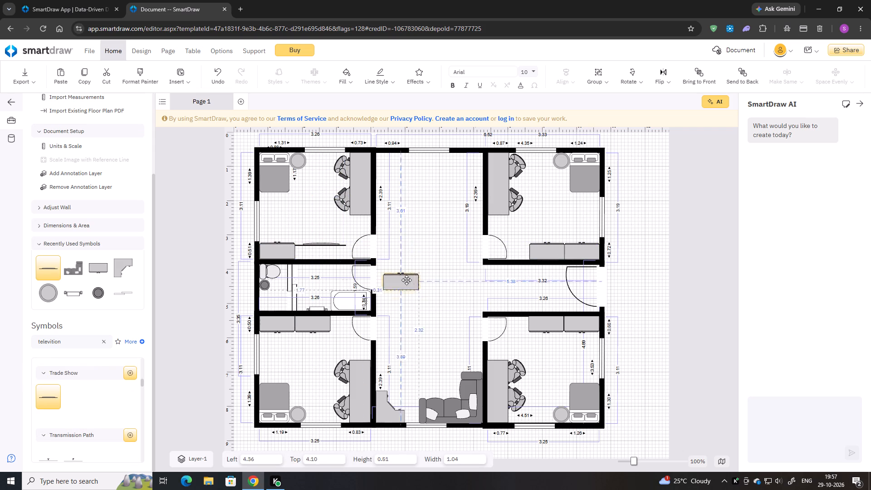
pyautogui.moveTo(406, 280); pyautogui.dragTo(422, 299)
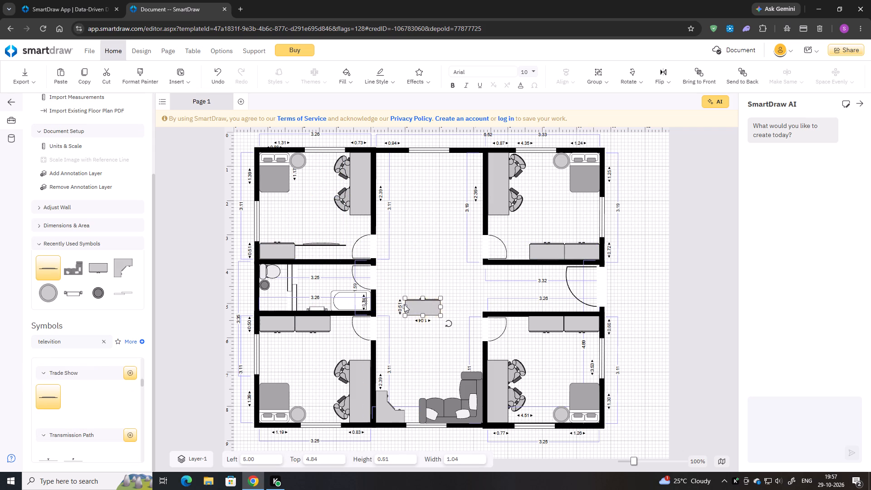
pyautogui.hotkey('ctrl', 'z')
# Move the television into the lower central area, turn it upright, and set it against the left wall above the corner unit.
pyautogui.moveTo(336, 245); pyautogui.dragTo(443, 318)
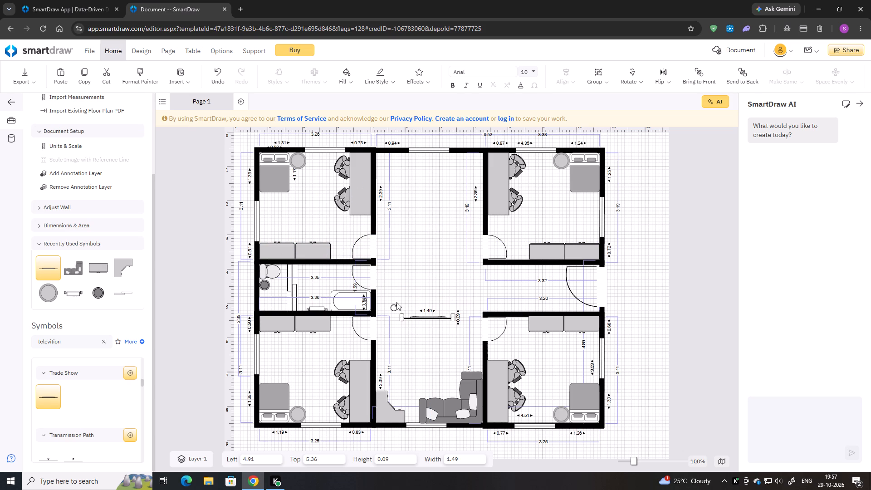
pyautogui.moveTo(394, 304); pyautogui.dragTo(419, 340)
pyautogui.moveTo(426, 314); pyautogui.dragTo(393, 367)
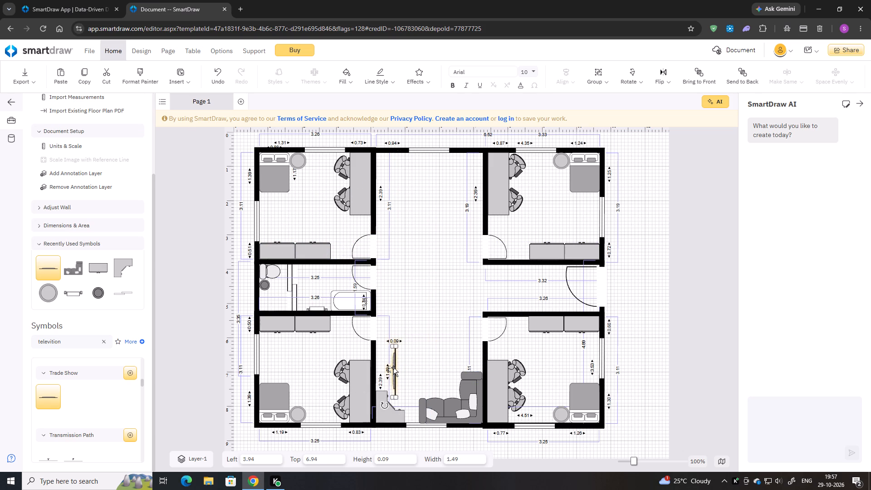
pyautogui.moveTo(393, 367); pyautogui.dragTo(377, 370)
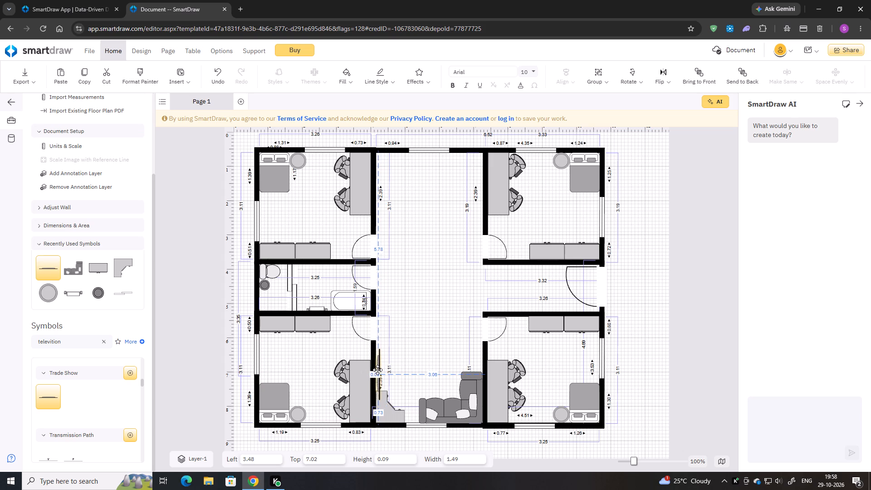
pyautogui.moveTo(377, 370); pyautogui.dragTo(377, 372)
pyautogui.click(409, 357)
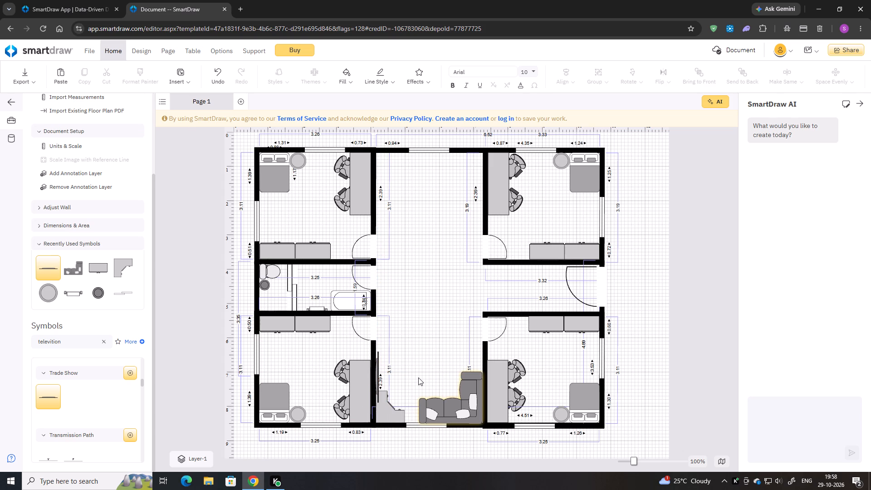
# Clear the symbol search and examine the library categories from Room Outlines through Couches & Sofas for more furniture.
pyautogui.scroll(1, 96, 403)
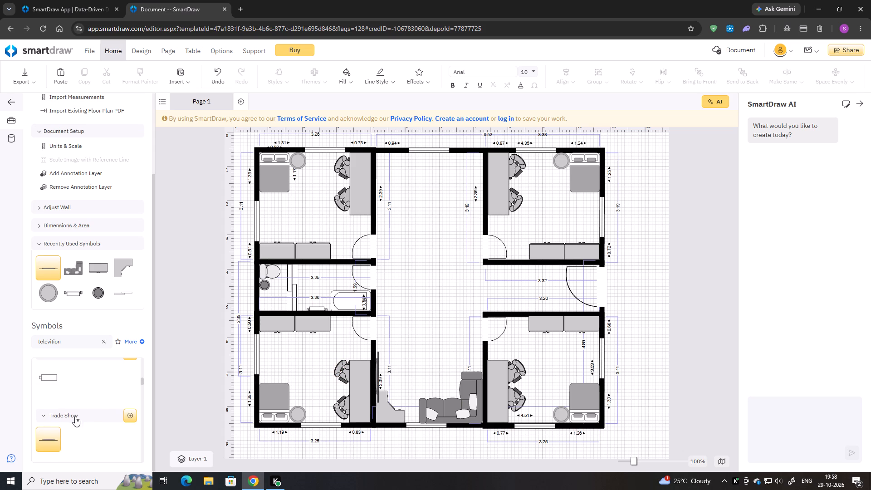
pyautogui.click(71, 419)
pyautogui.click(104, 340)
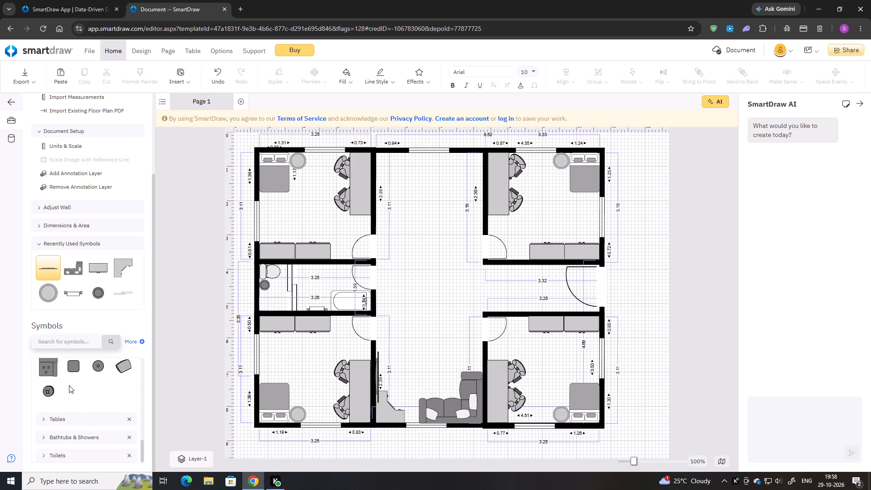
pyautogui.scroll(7, 69, 385)
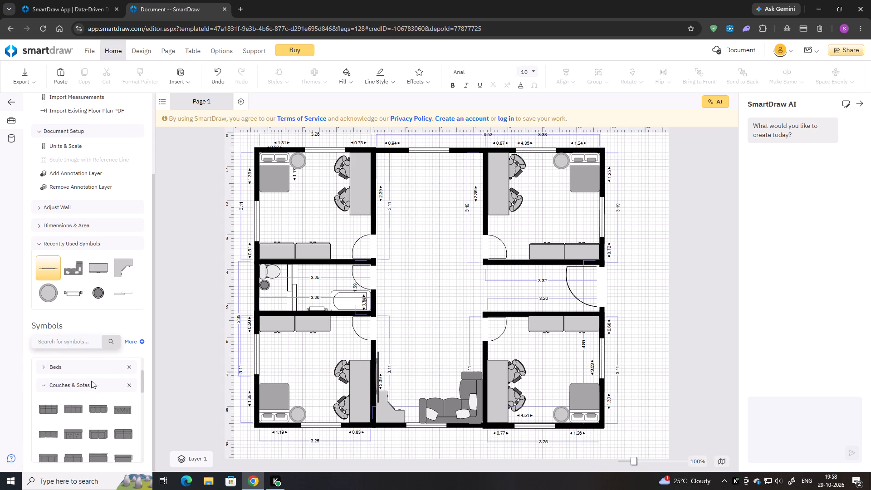
pyautogui.click(63, 386)
pyautogui.scroll(1, 67, 384)
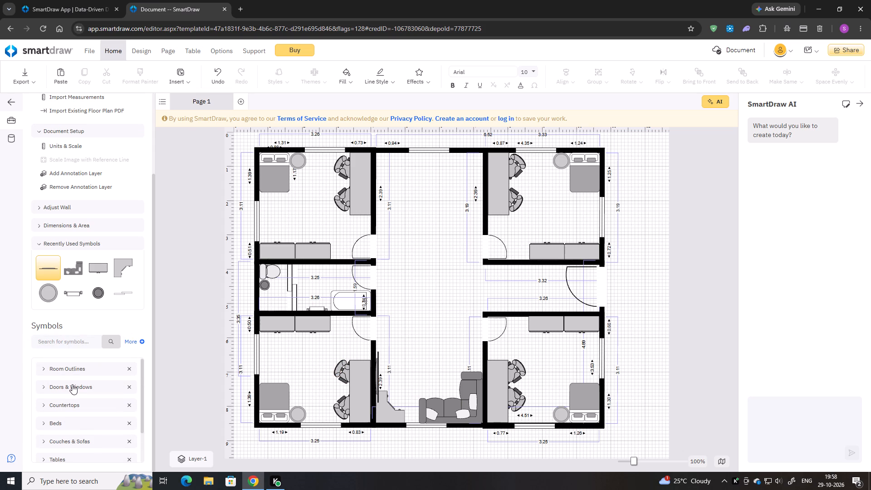
pyautogui.scroll(1, 90, 392)
pyautogui.scroll(-1, 83, 402)
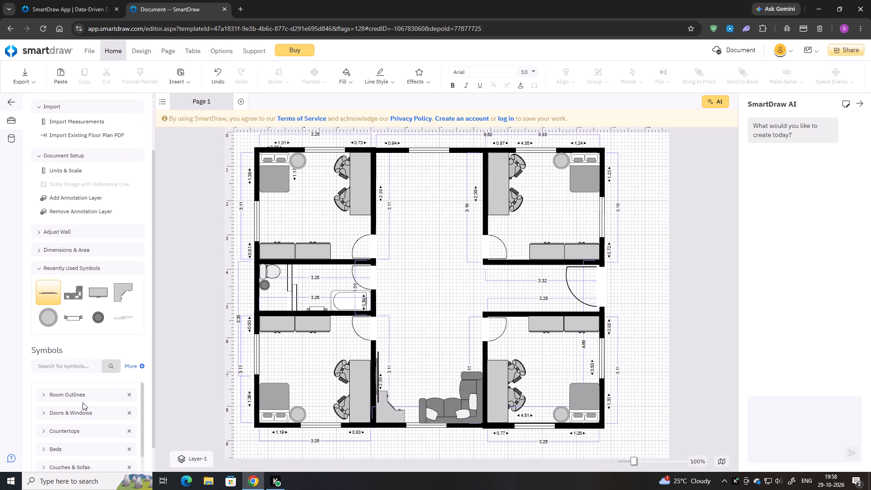
pyautogui.click(67, 387)
pyautogui.click(67, 387)
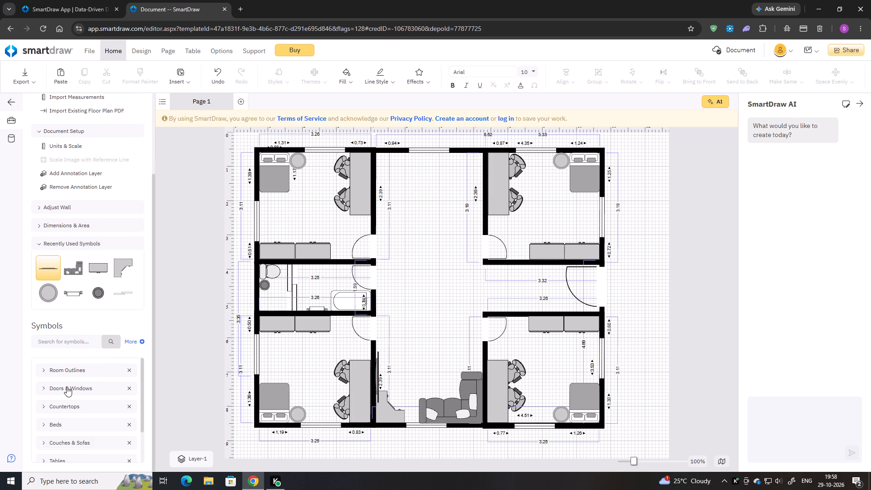
pyautogui.click(64, 407)
pyautogui.click(64, 407)
pyautogui.click(74, 369)
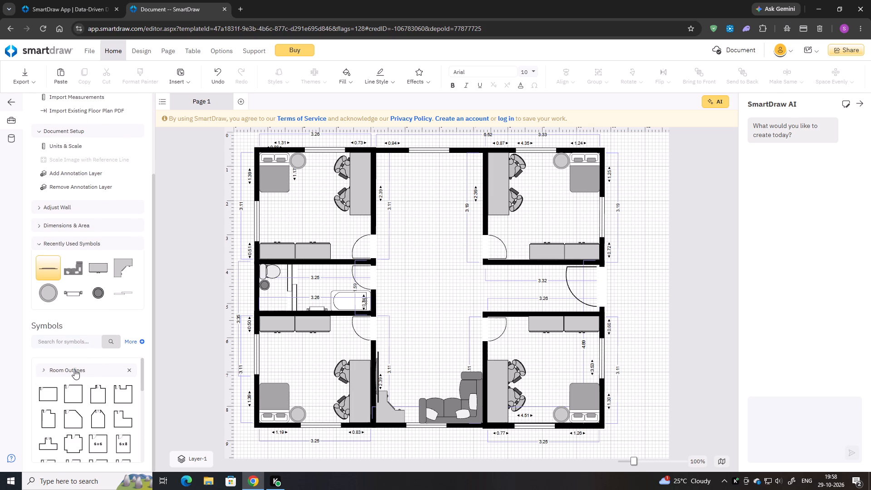
pyautogui.click(75, 368)
pyautogui.scroll(-1, 81, 389)
pyautogui.click(54, 385)
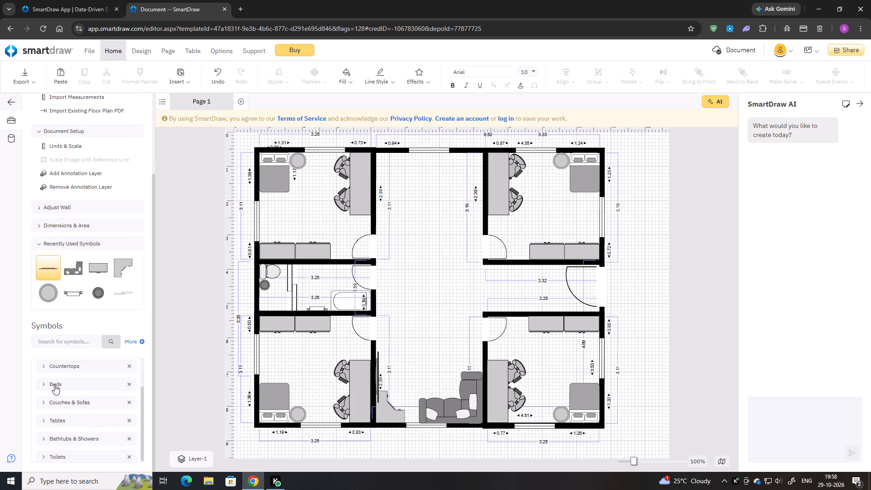
pyautogui.click(55, 382)
pyautogui.click(66, 397)
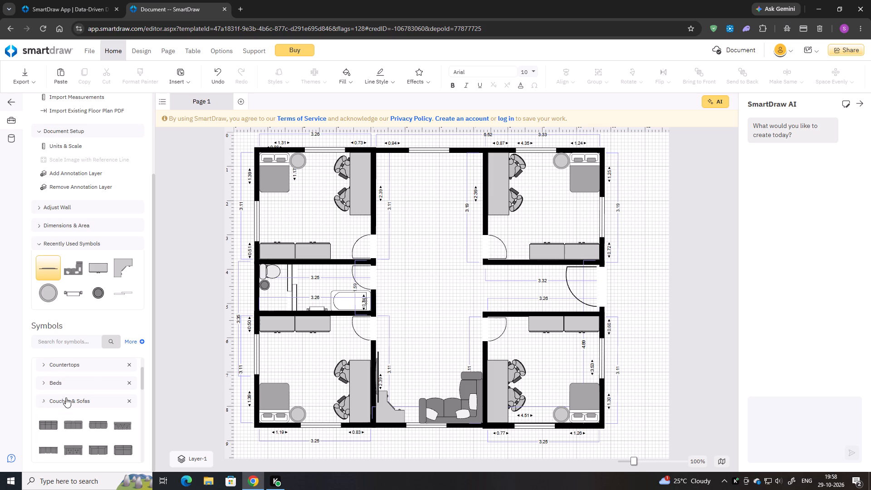
pyautogui.click(66, 397)
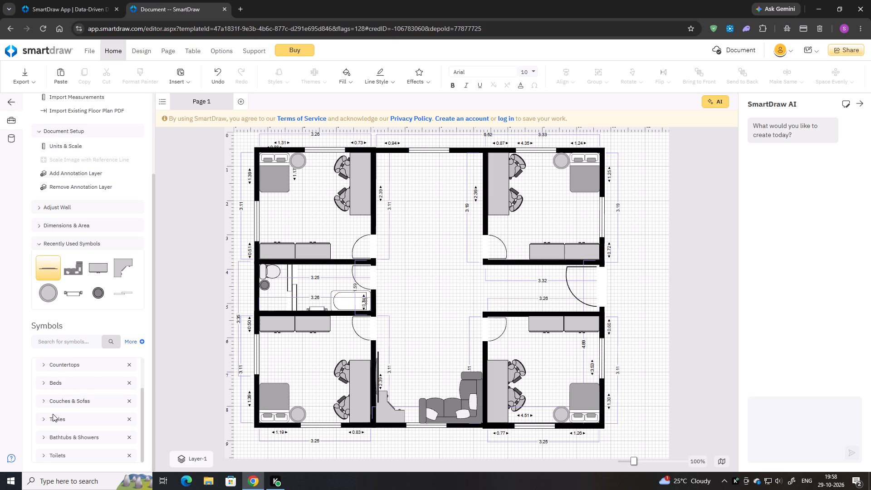
# Place a Round Wood Table from Tables, about 0.91 across, in the upper part of the central area.
pyautogui.click(53, 416)
pyautogui.scroll(-1, 74, 406)
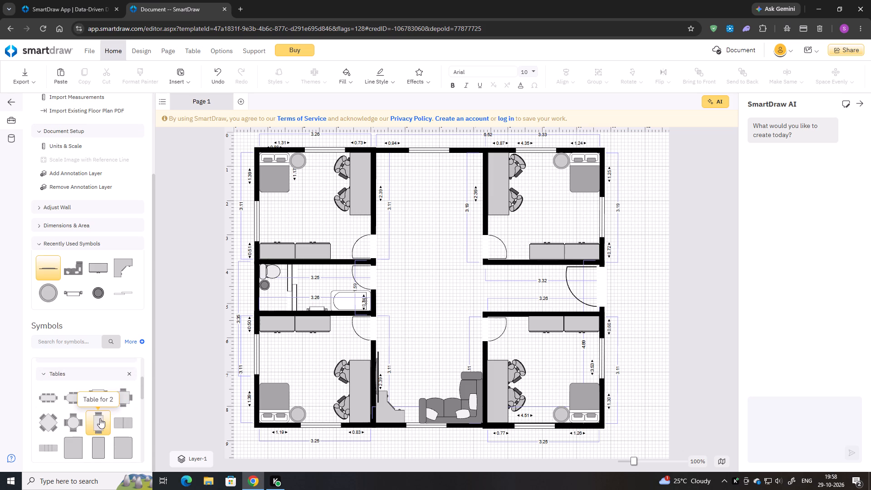
pyautogui.scroll(-1, 102, 414)
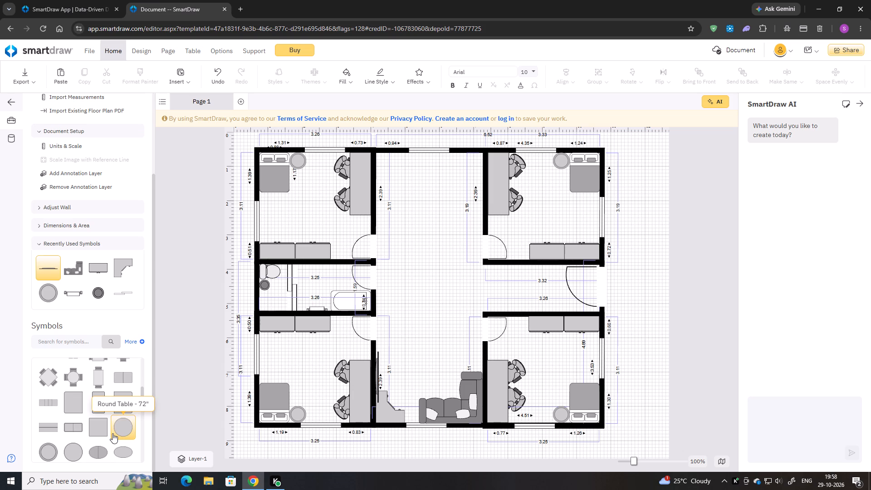
pyautogui.doubleClick(80, 451)
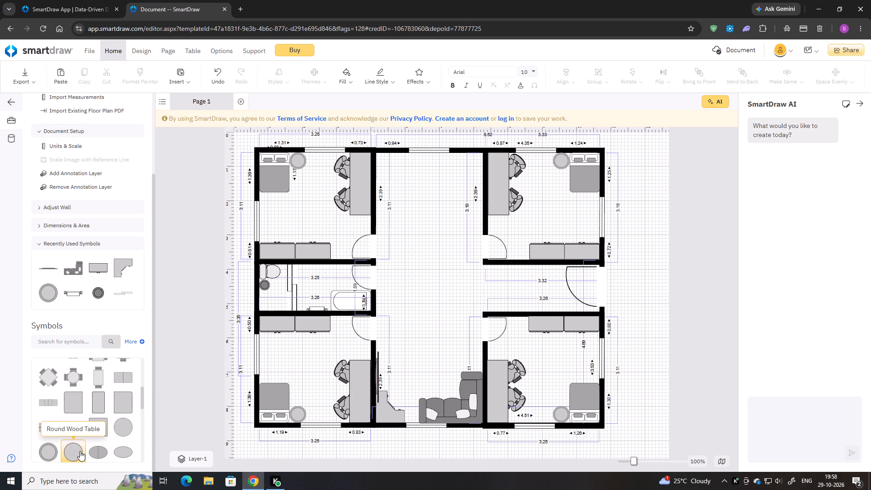
pyautogui.moveTo(379, 279); pyautogui.dragTo(415, 198)
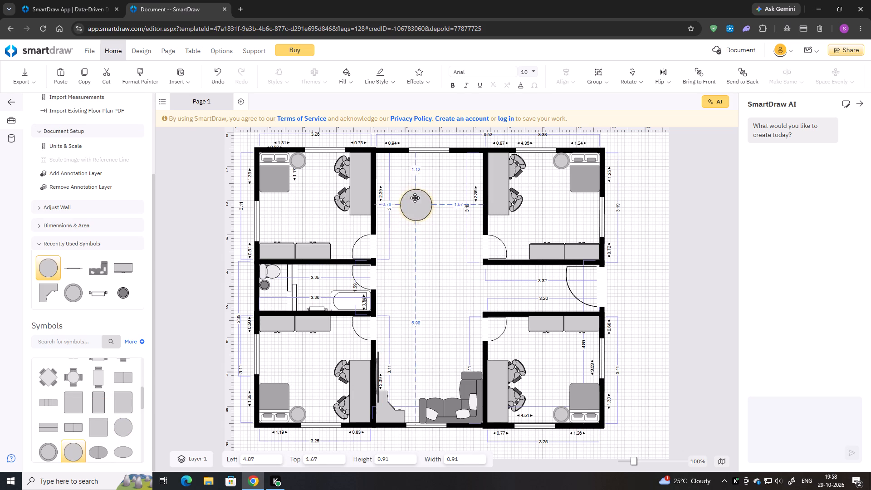
pyautogui.moveTo(415, 198); pyautogui.dragTo(416, 191)
# Enlarge the round table to about 1.76 wide by 1.76 high and centre it between the side walls of the upper central area.
pyautogui.moveTo(436, 208); pyautogui.dragTo(460, 230)
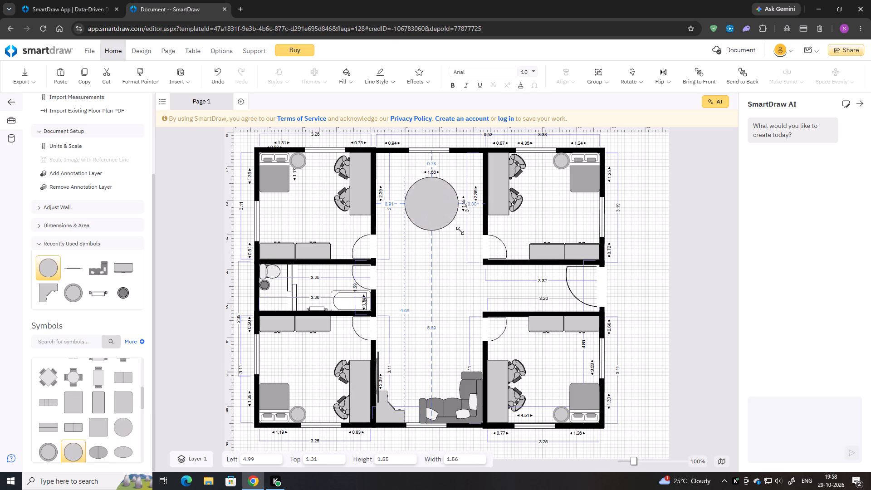
pyautogui.moveTo(460, 230); pyautogui.dragTo(458, 235)
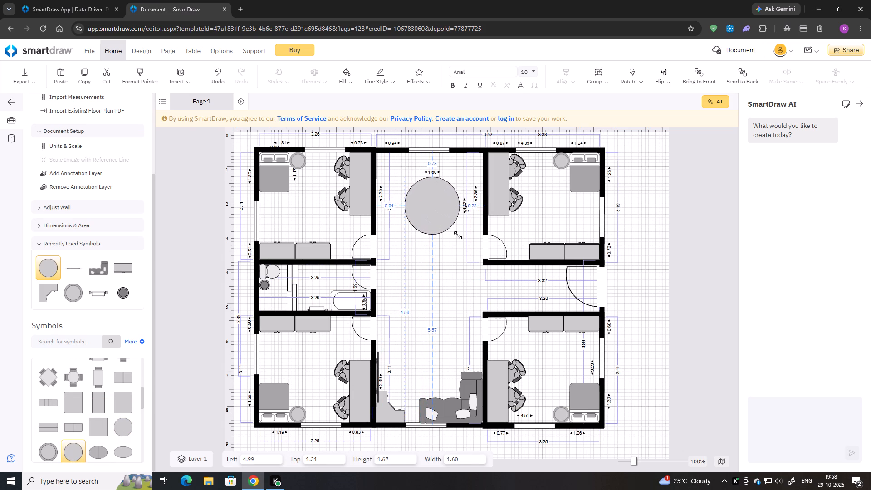
pyautogui.moveTo(458, 235); pyautogui.dragTo(460, 231)
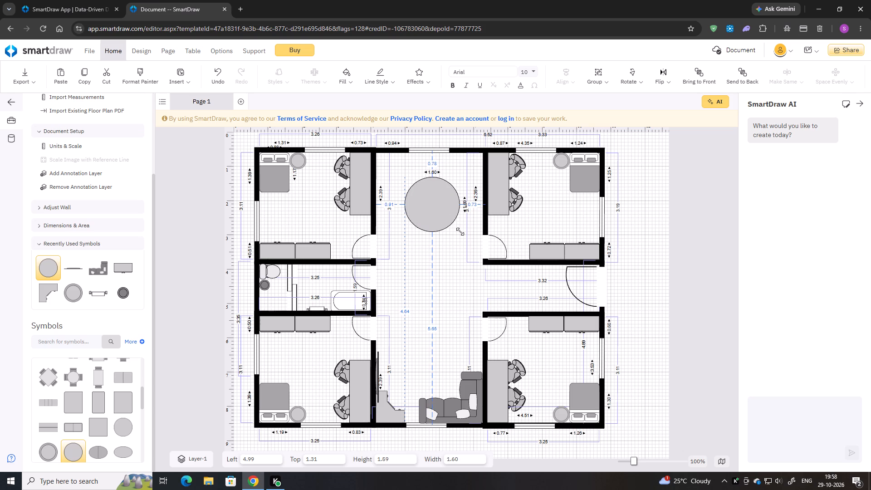
pyautogui.moveTo(460, 231); pyautogui.dragTo(466, 234)
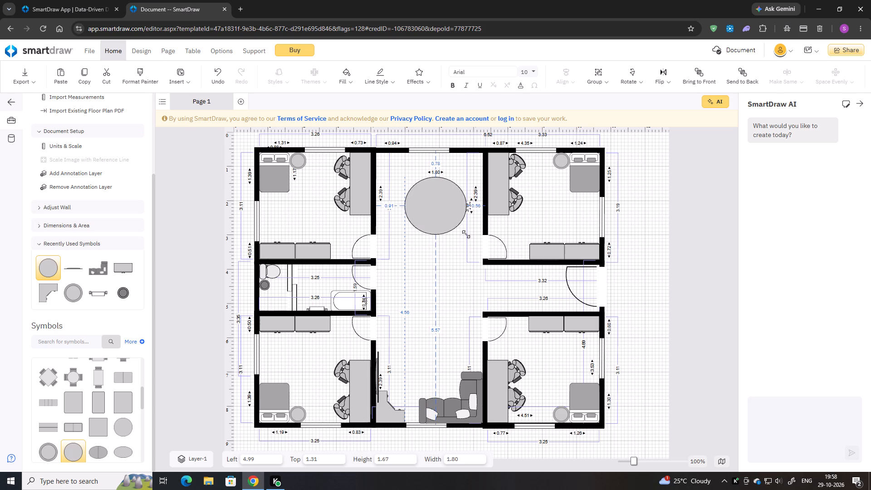
pyautogui.moveTo(466, 234); pyautogui.dragTo(465, 238)
pyautogui.moveTo(439, 202); pyautogui.dragTo(432, 201)
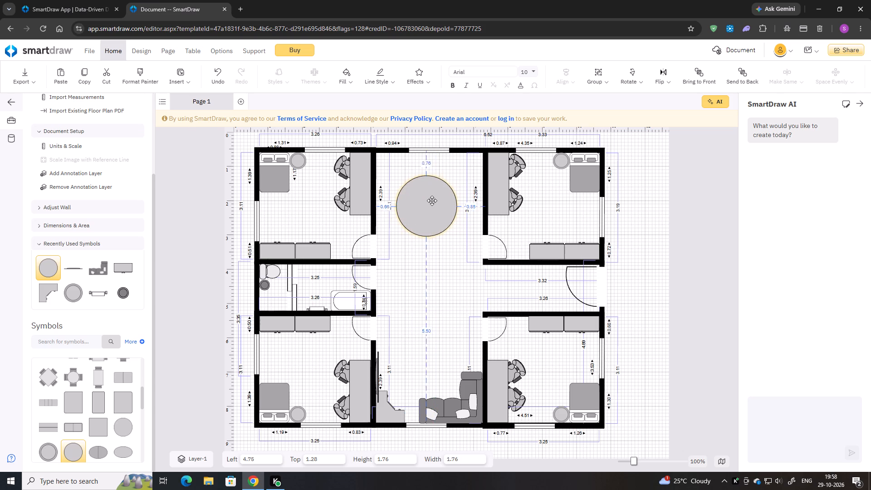
pyautogui.moveTo(432, 201); pyautogui.dragTo(435, 200)
pyautogui.click(421, 265)
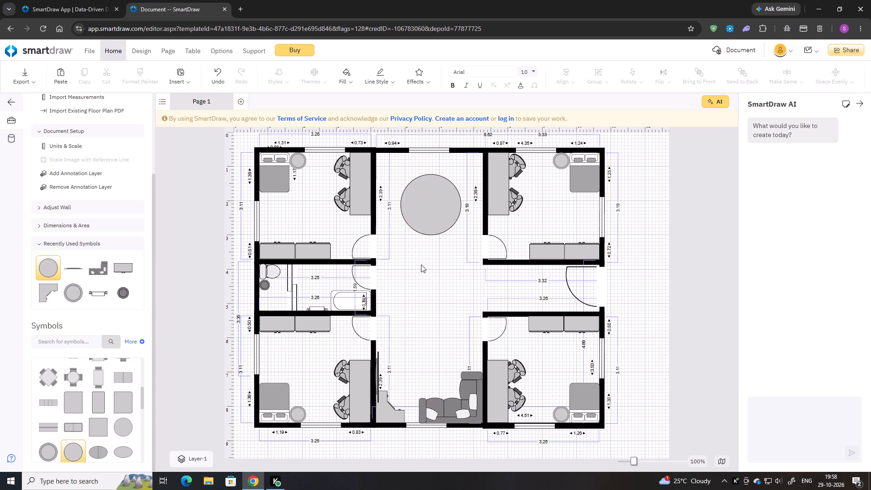
# Search the symbol library for chair.
pyautogui.click(69, 344)
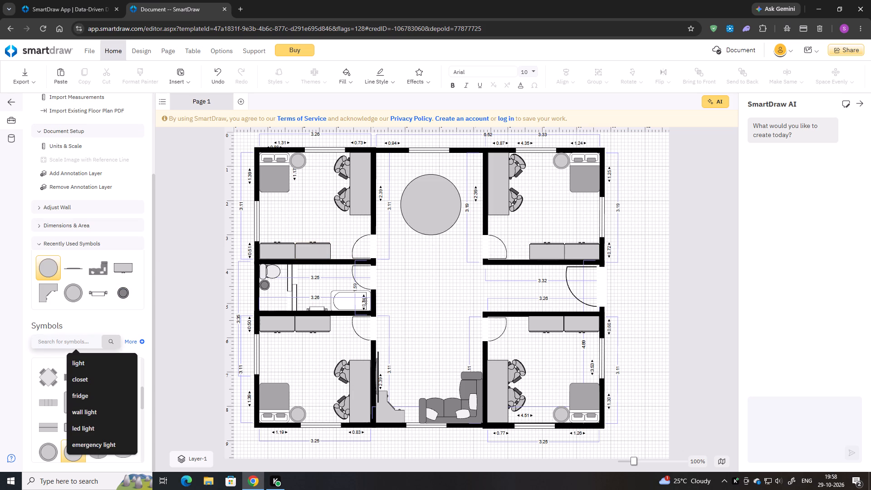
pyautogui.press('c')
pyautogui.press('h')
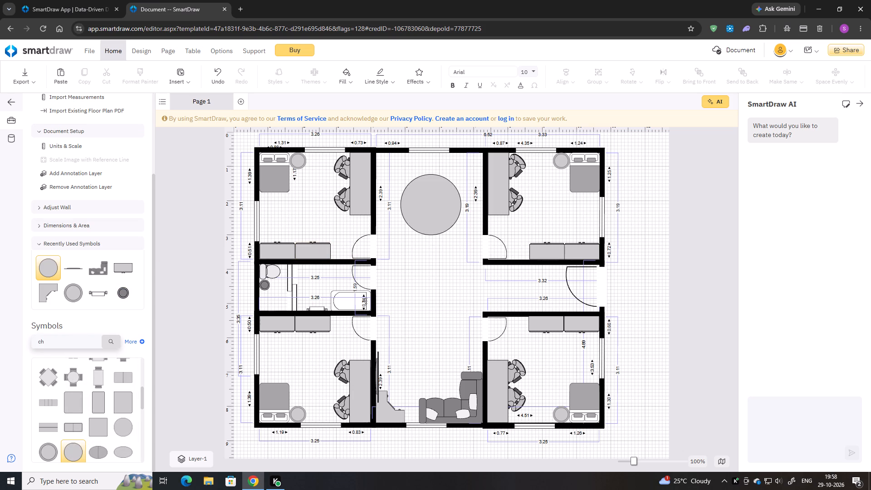
pyautogui.press('a')
pyautogui.press('i')
pyautogui.press('r')
pyautogui.press('Return')
# Examine the chair designs in the Chairs category for one that suits the round table.
pyautogui.scroll(-2, 93, 422)
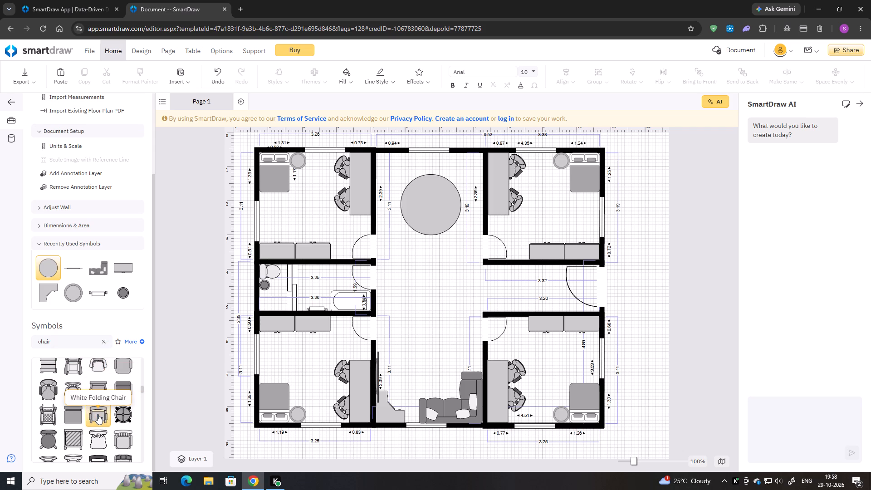
pyautogui.scroll(-2, 98, 414)
pyautogui.scroll(1, 83, 412)
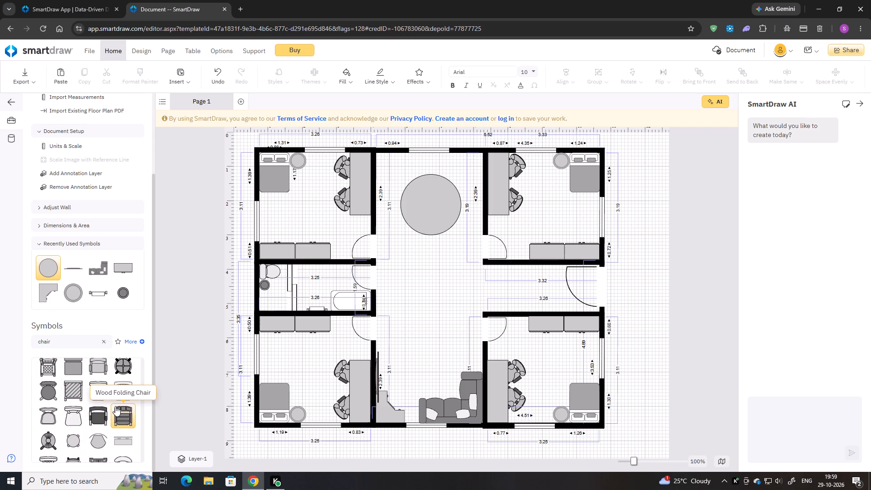
pyautogui.scroll(-1, 114, 405)
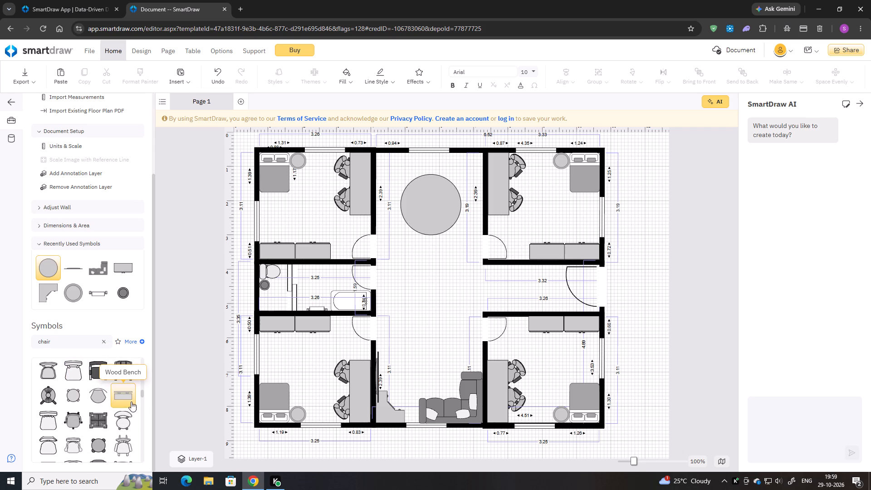
pyautogui.scroll(-1, 125, 421)
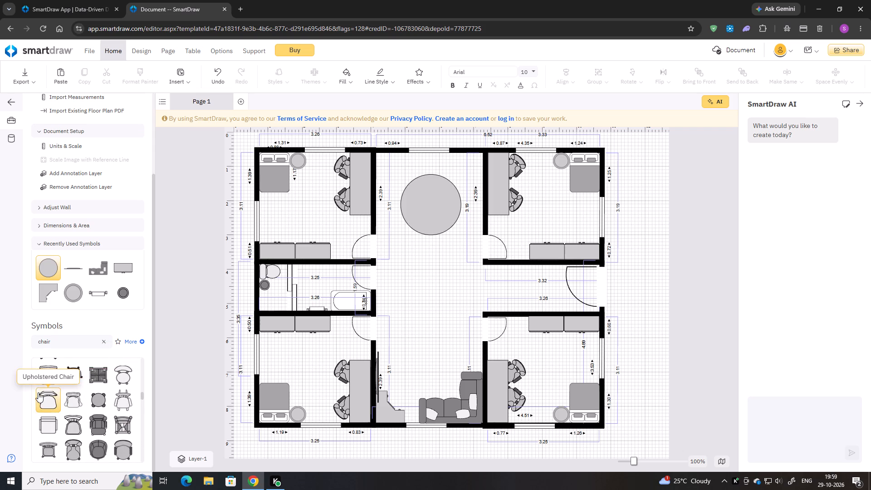
pyautogui.scroll(-1, 93, 402)
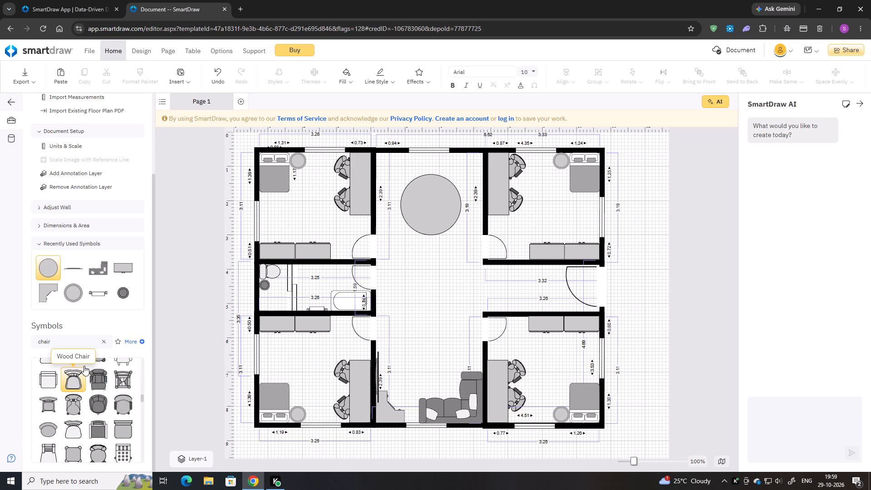
pyautogui.scroll(-1, 100, 371)
pyautogui.scroll(-1, 118, 403)
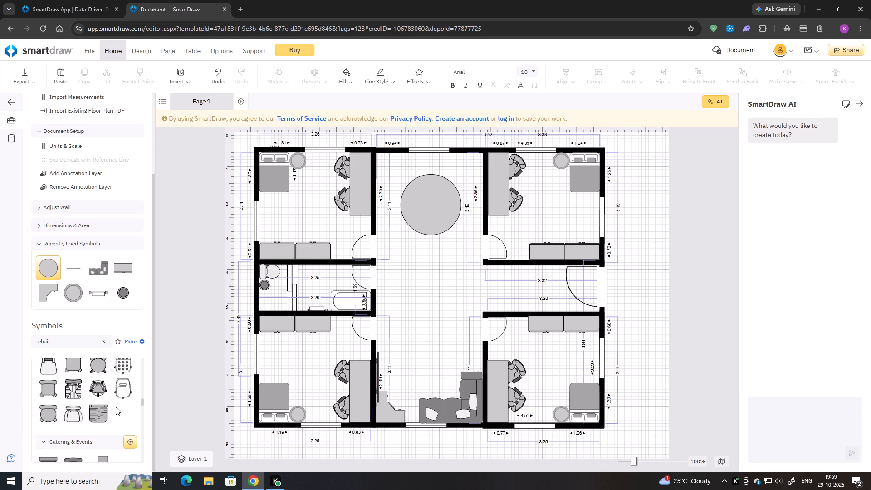
pyautogui.scroll(3, 106, 421)
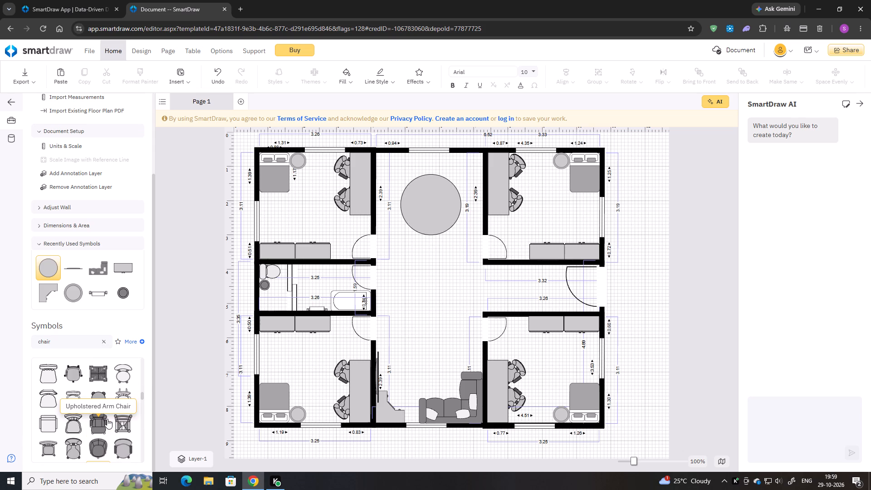
pyautogui.scroll(1, 67, 402)
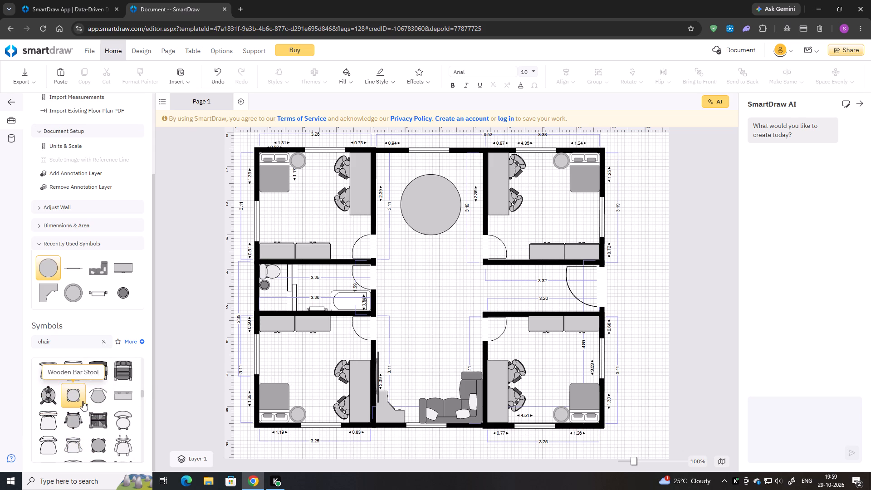
pyautogui.scroll(2, 85, 369)
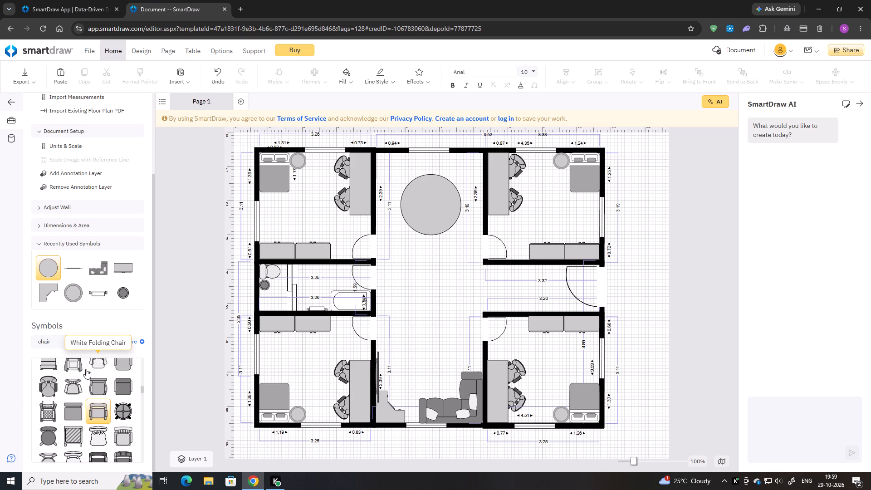
pyautogui.scroll(1, 108, 383)
pyautogui.scroll(-1, 108, 383)
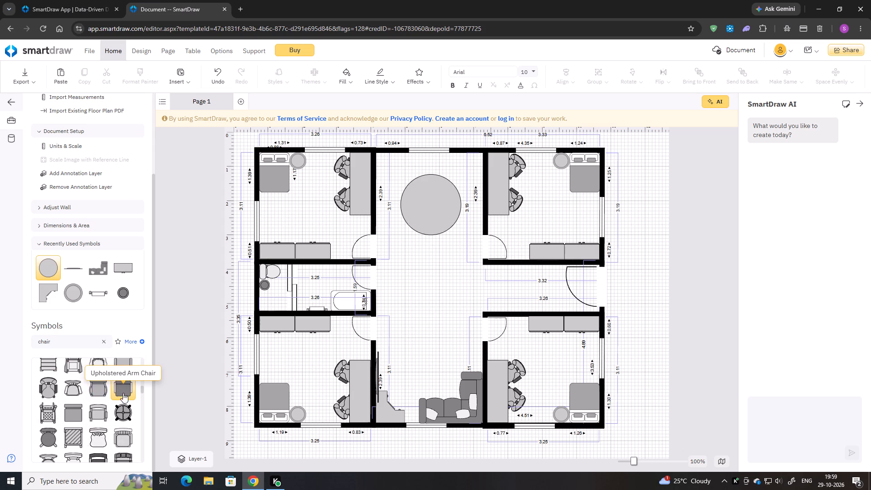
pyautogui.scroll(-1, 124, 396)
pyautogui.scroll(1, 109, 386)
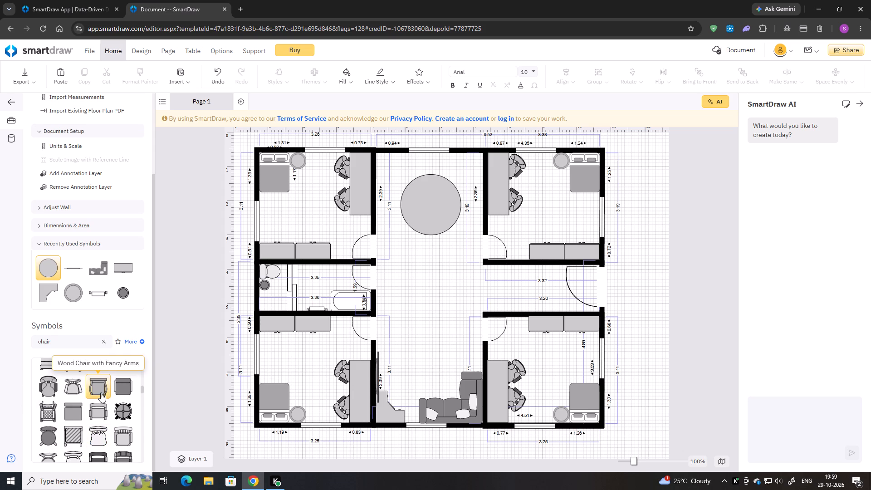
pyautogui.scroll(-1, 112, 401)
pyautogui.scroll(1, 112, 401)
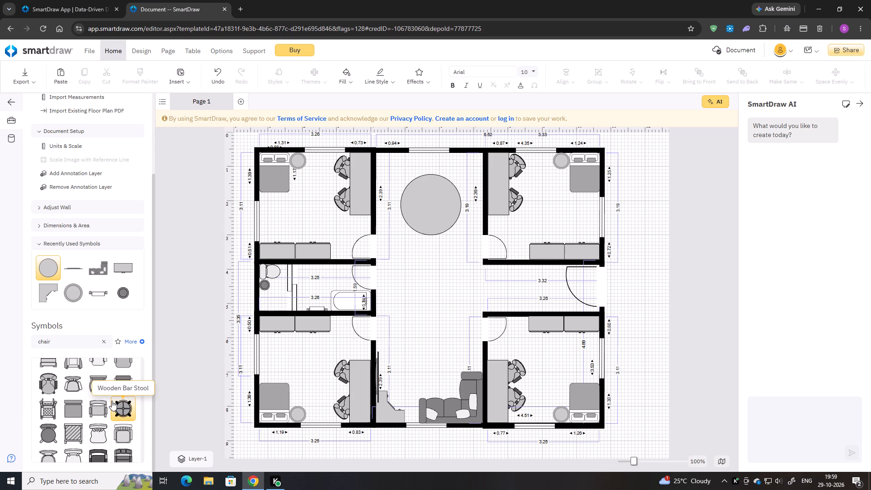
pyautogui.scroll(-1, 114, 416)
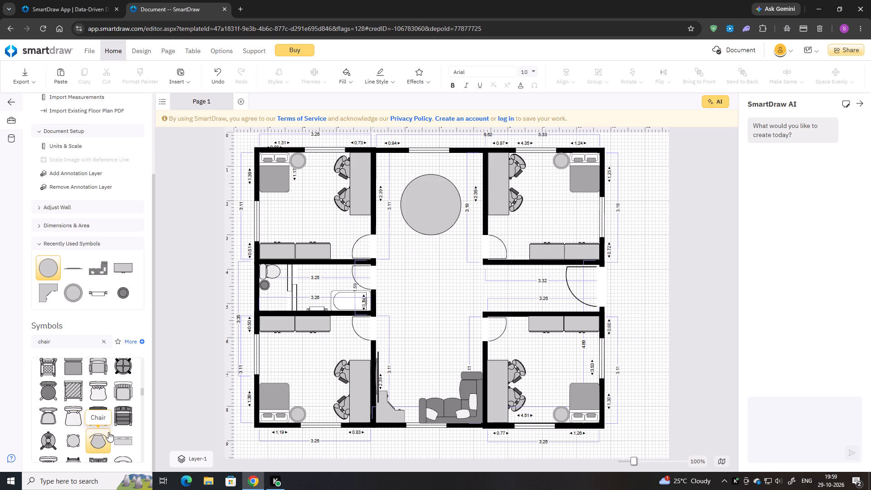
pyautogui.scroll(-1, 109, 432)
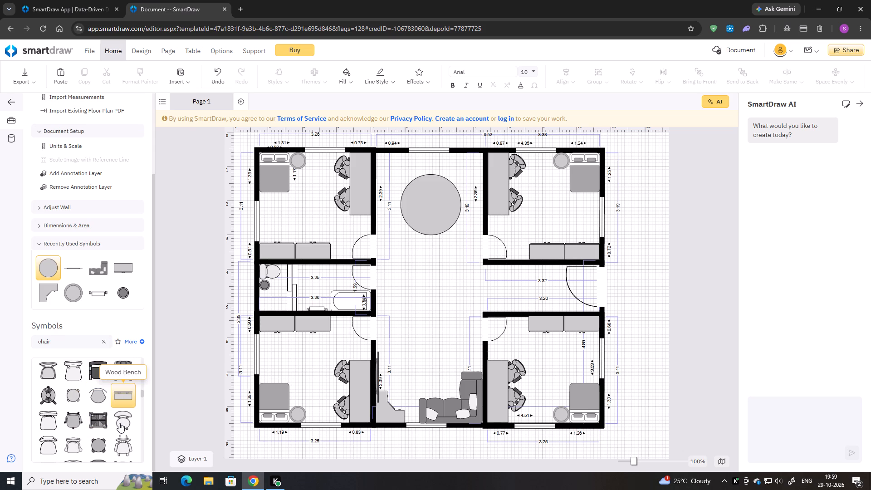
pyautogui.scroll(-1, 97, 400)
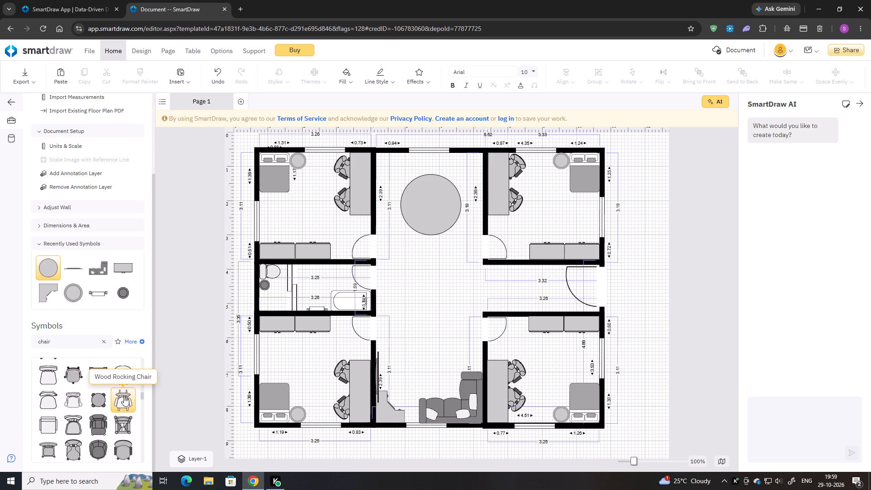
pyautogui.scroll(4, 62, 397)
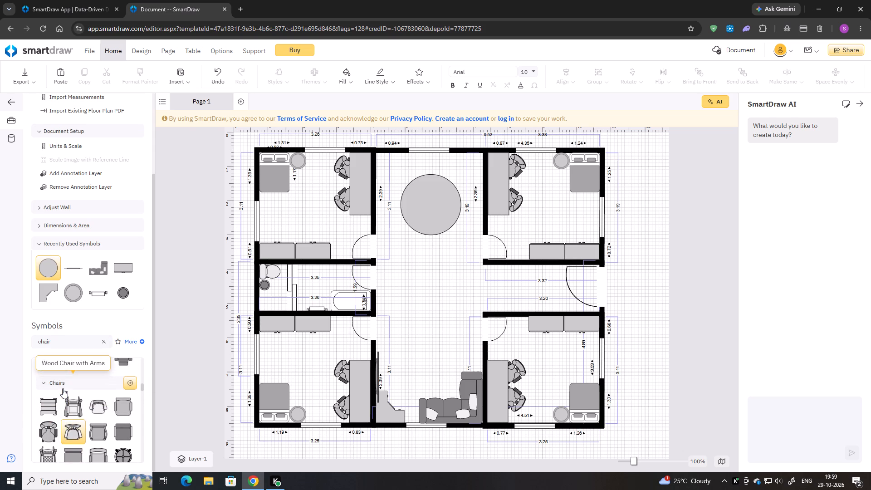
pyautogui.scroll(1, 63, 388)
pyautogui.scroll(-2, 63, 389)
pyautogui.scroll(1, 66, 367)
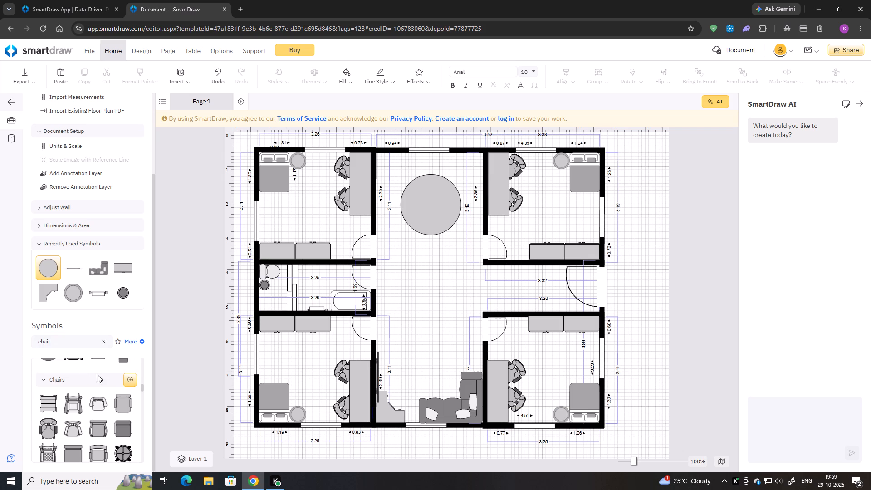
pyautogui.scroll(-1, 118, 394)
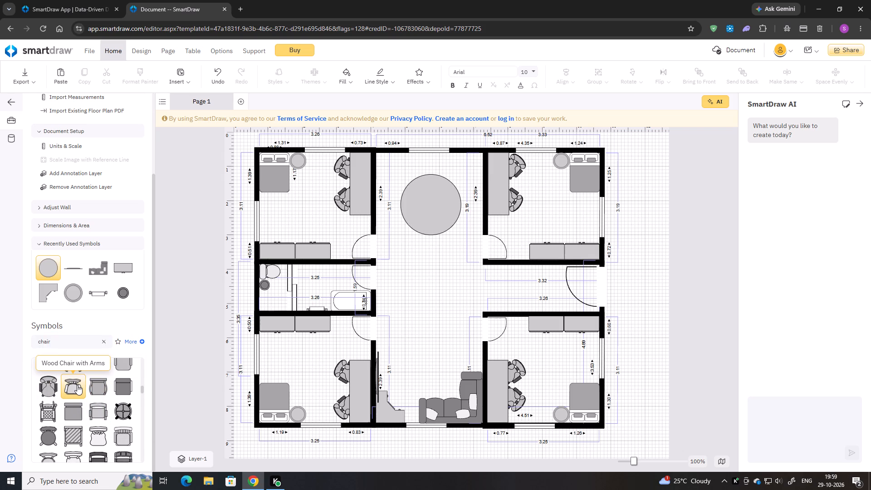
# Place a Wood Chair with Arms, enlarged to about 0.65 wide by 0.55 high, centred on the round table's upper edge.
pyautogui.doubleClick(77, 385)
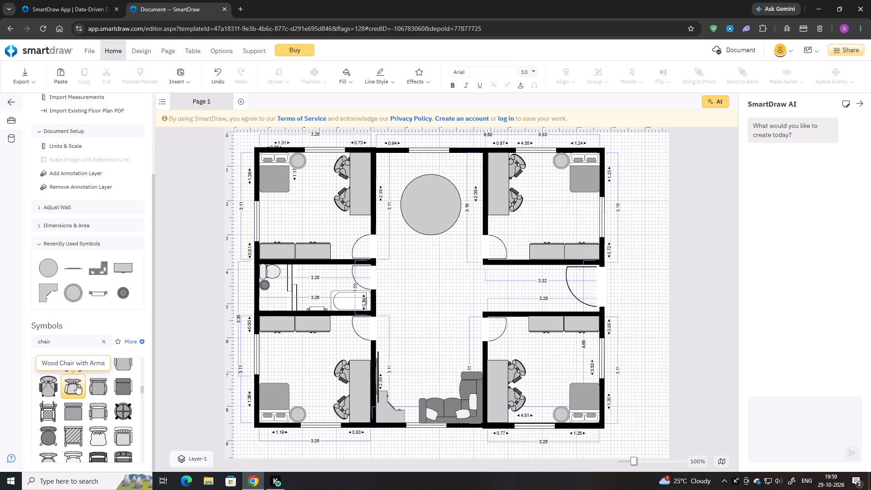
pyautogui.doubleClick(77, 384)
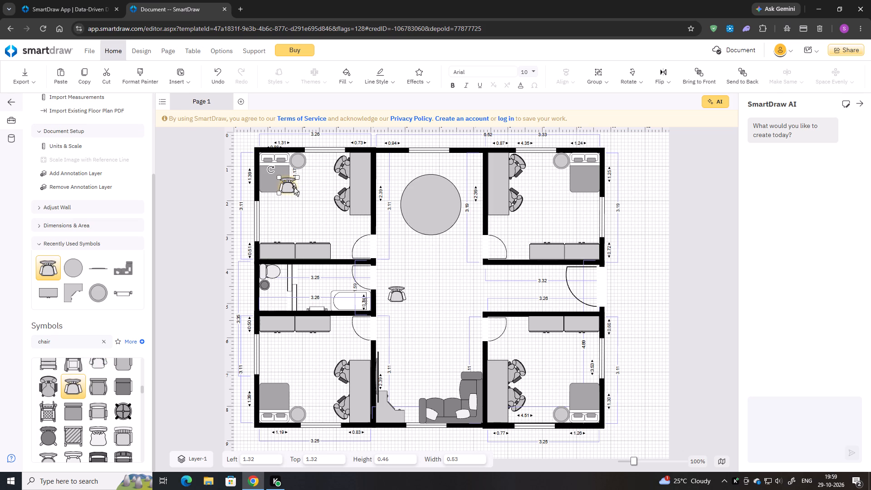
pyautogui.moveTo(287, 181); pyautogui.dragTo(433, 182)
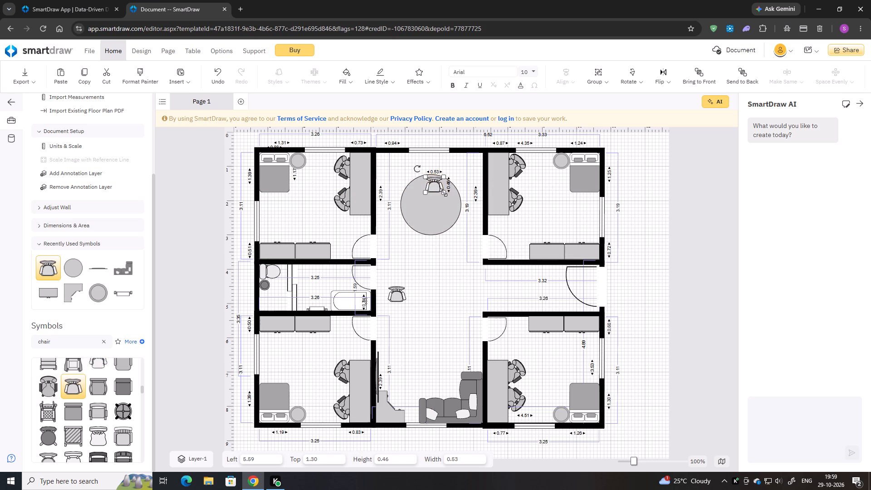
pyautogui.moveTo(444, 192); pyautogui.dragTo(447, 198)
pyautogui.moveTo(438, 188); pyautogui.dragTo(433, 175)
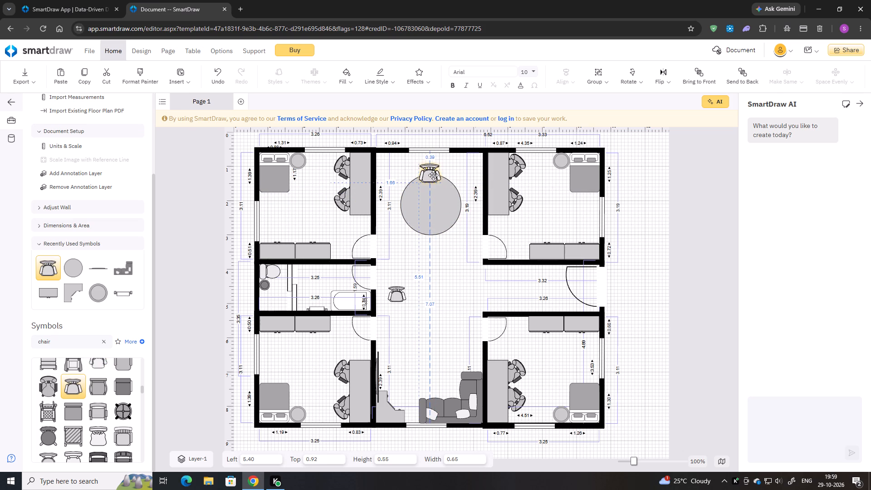
pyautogui.moveTo(433, 175); pyautogui.dragTo(433, 176)
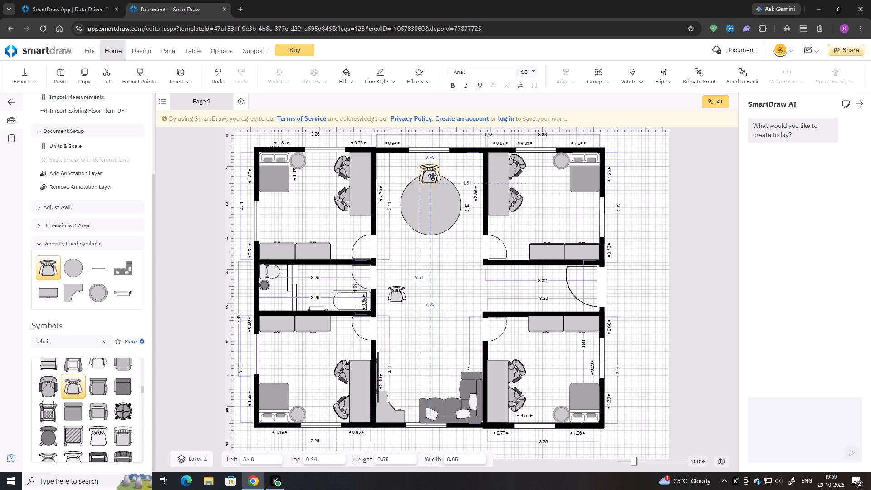
pyautogui.moveTo(433, 176); pyautogui.dragTo(431, 176)
# Send the chair at the round table to the back so it sits under the tabletop.
pyautogui.rightClick(431, 176)
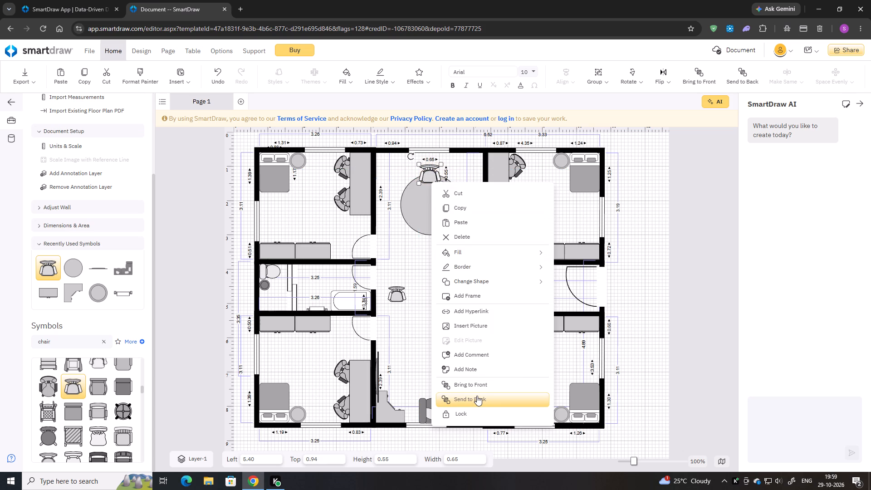
pyautogui.click(477, 396)
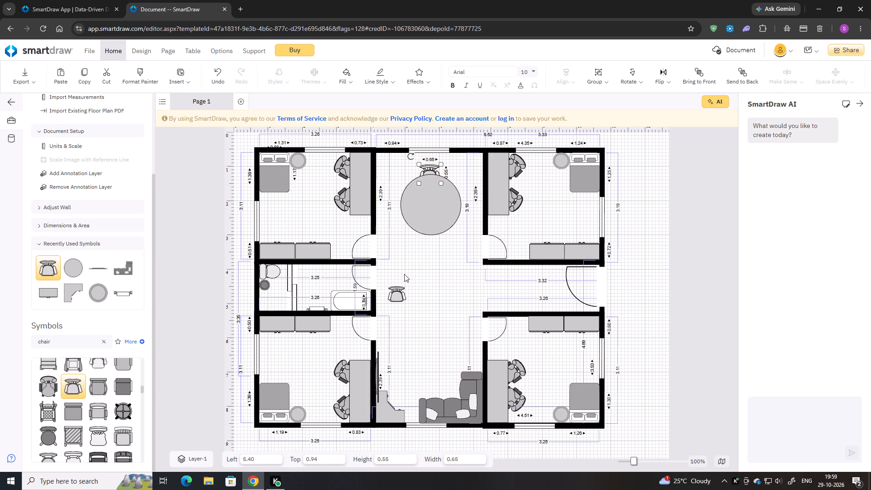
# Delete the spare chair in the central area below the round table.
pyautogui.click(396, 299)
pyautogui.press('Delete')
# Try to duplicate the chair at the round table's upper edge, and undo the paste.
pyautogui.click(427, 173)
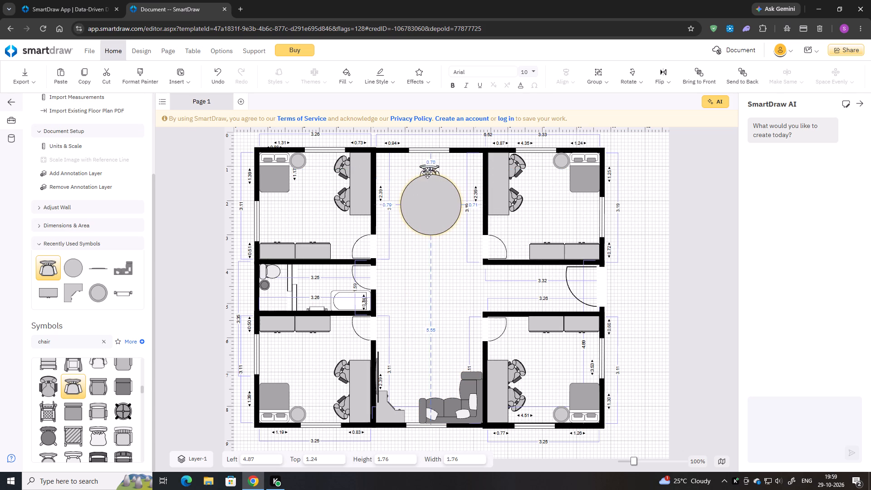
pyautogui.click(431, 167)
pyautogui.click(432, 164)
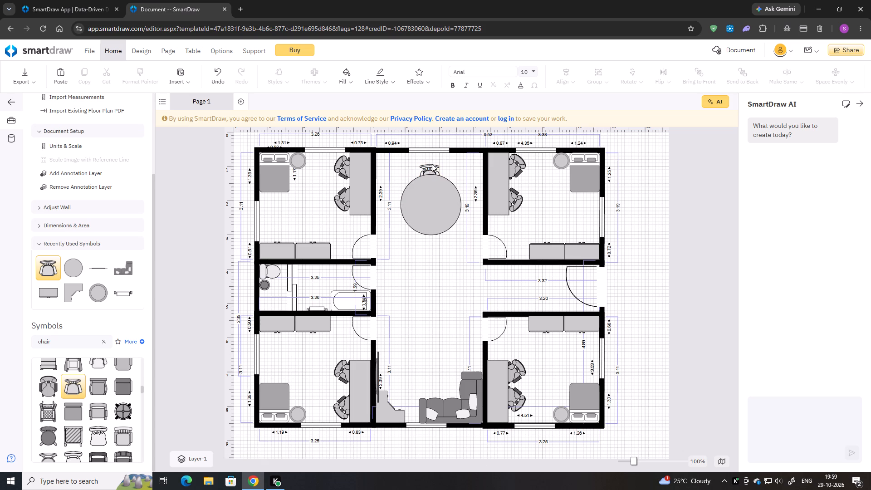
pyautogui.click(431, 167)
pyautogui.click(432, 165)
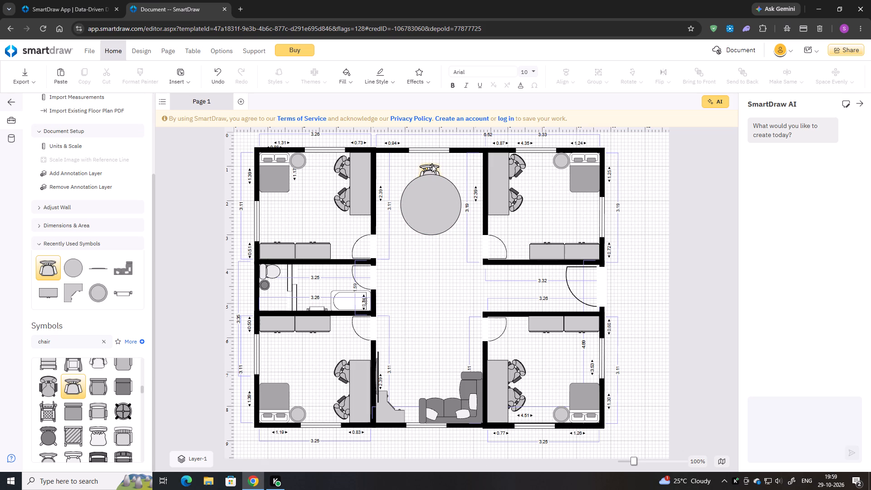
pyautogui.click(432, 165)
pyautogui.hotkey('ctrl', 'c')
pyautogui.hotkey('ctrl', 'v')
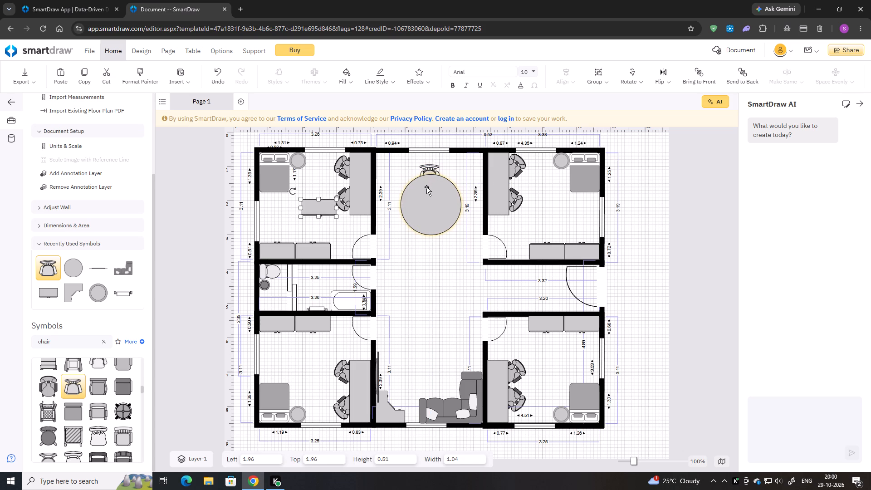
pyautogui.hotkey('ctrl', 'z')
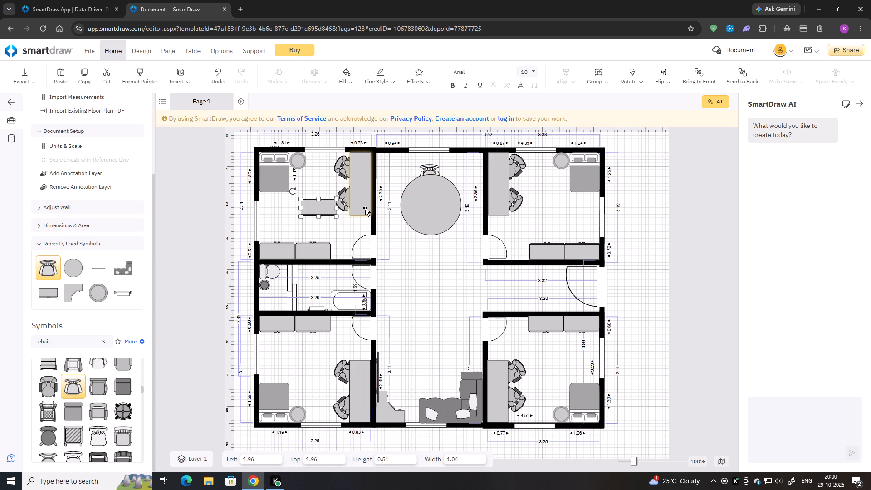
# Duplicate the round table's upper chair and rotate the copy to face the table from its left side.
pyautogui.hotkey('ctrl', 'c')
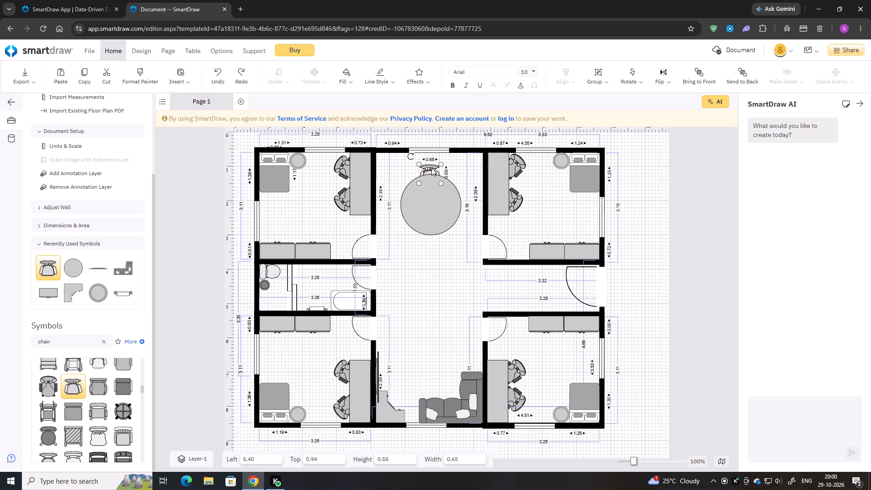
pyautogui.hotkey('ctrl', 'v')
pyautogui.moveTo(331, 234); pyautogui.dragTo(391, 204)
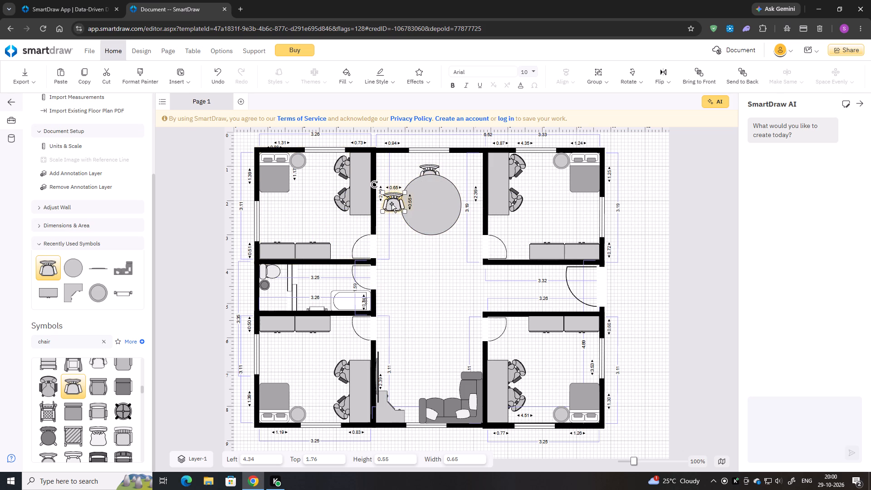
pyautogui.moveTo(374, 186); pyautogui.dragTo(382, 210)
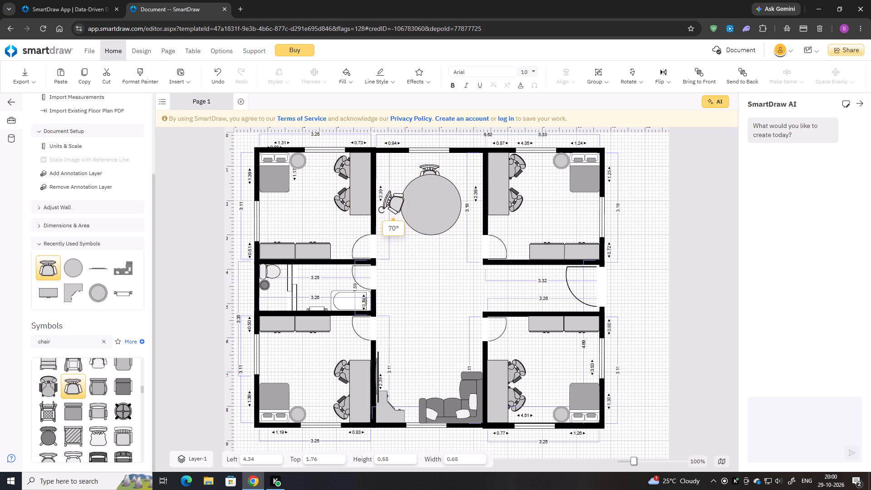
pyautogui.moveTo(382, 210); pyautogui.dragTo(386, 211)
# Shrink the round table to about 1.48 wide by 1.43 high and shift it right within the central area.
pyautogui.click(437, 201)
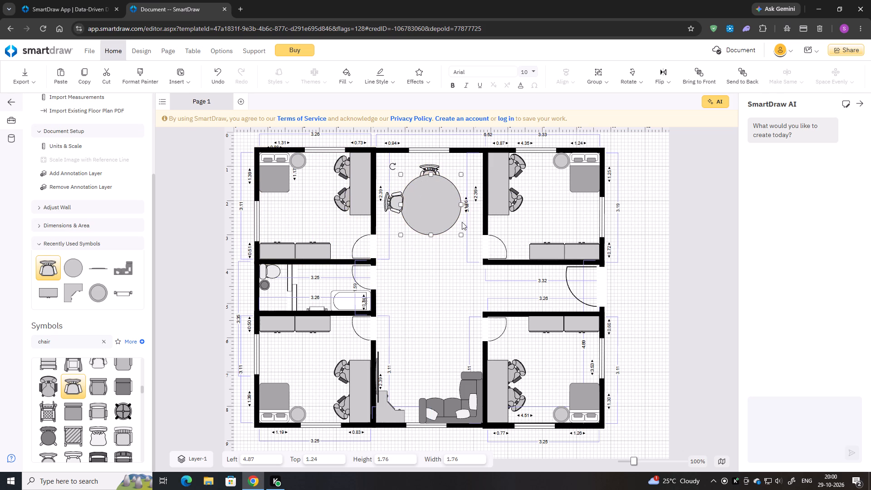
pyautogui.moveTo(462, 233); pyautogui.dragTo(451, 227)
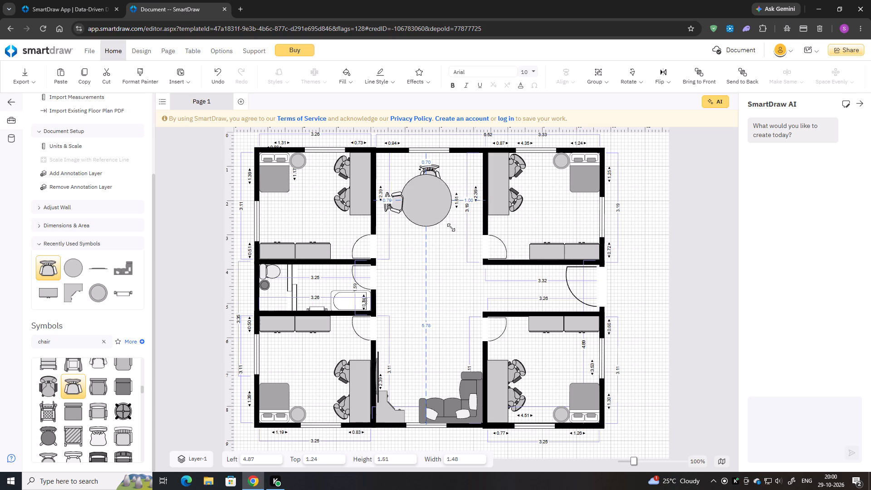
pyautogui.moveTo(451, 227); pyautogui.dragTo(456, 222)
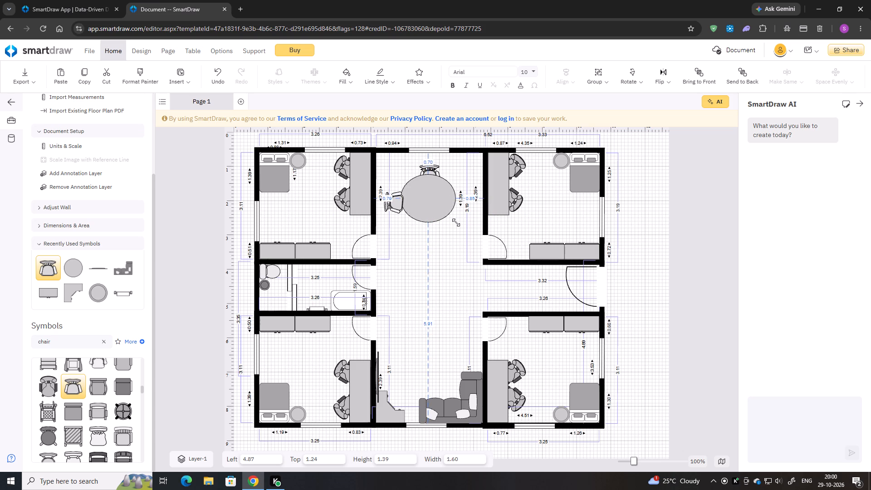
pyautogui.moveTo(456, 222); pyautogui.dragTo(450, 225)
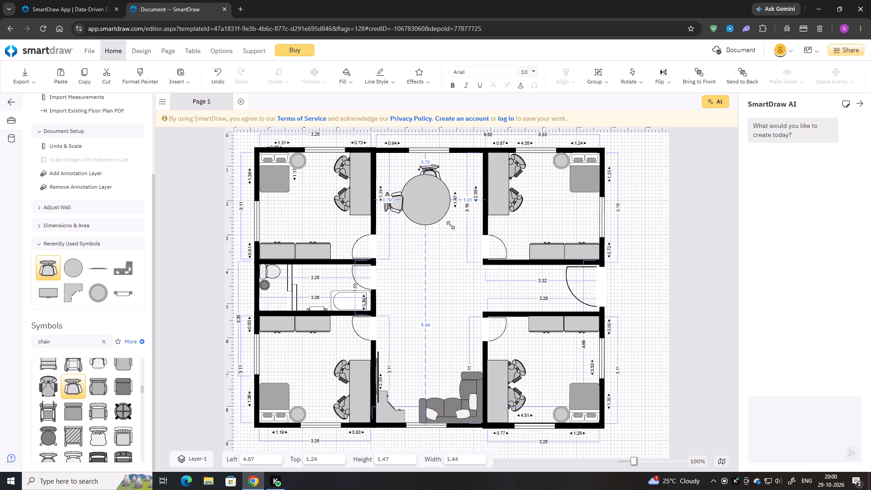
pyautogui.moveTo(450, 225); pyautogui.dragTo(451, 224)
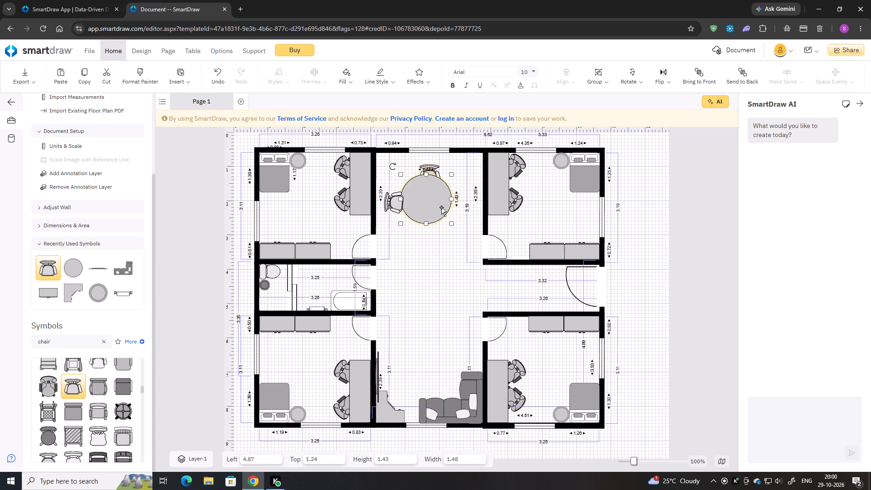
pyautogui.moveTo(430, 194); pyautogui.dragTo(450, 194)
# Move the upper and left chairs so they sit against the edges of the resized round table.
pyautogui.moveTo(424, 174); pyautogui.dragTo(433, 170)
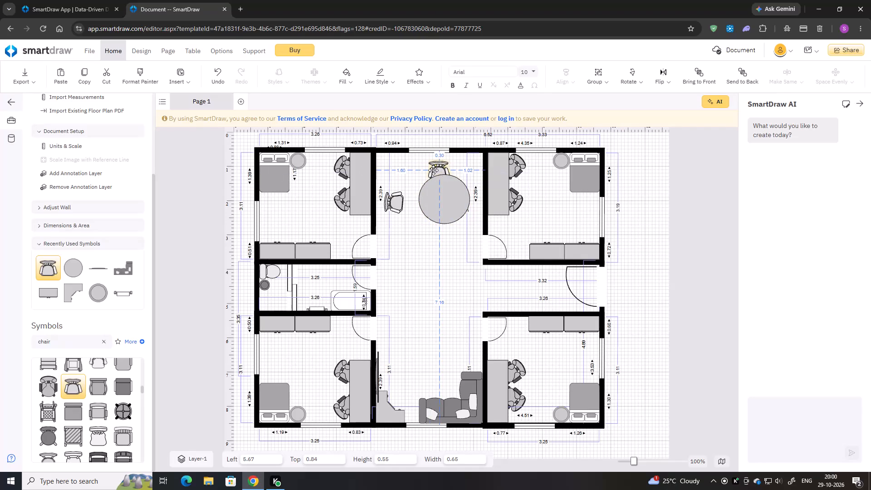
pyautogui.moveTo(433, 170); pyautogui.dragTo(436, 176)
pyautogui.moveTo(401, 203); pyautogui.dragTo(419, 201)
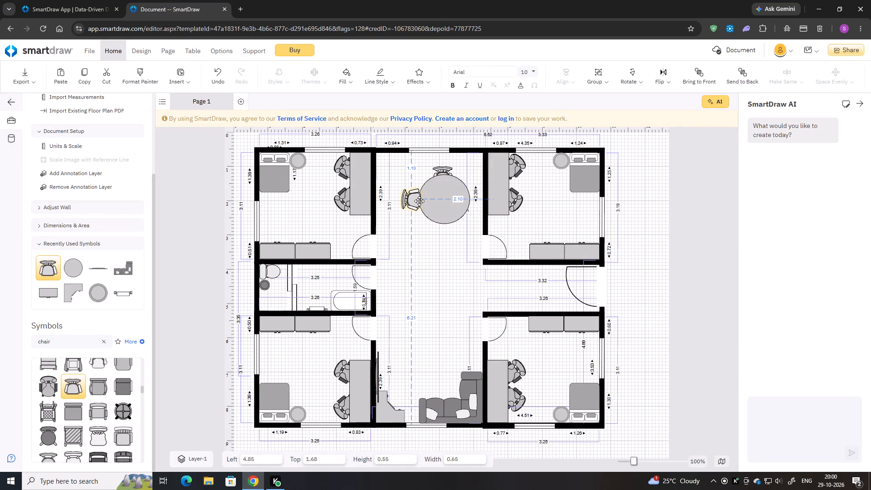
pyautogui.moveTo(419, 201); pyautogui.dragTo(424, 200)
# Send the left chair to the back and nudge it right, to about 5.07 from the left, so it tucks under the round tabletop.
pyautogui.rightClick(414, 199)
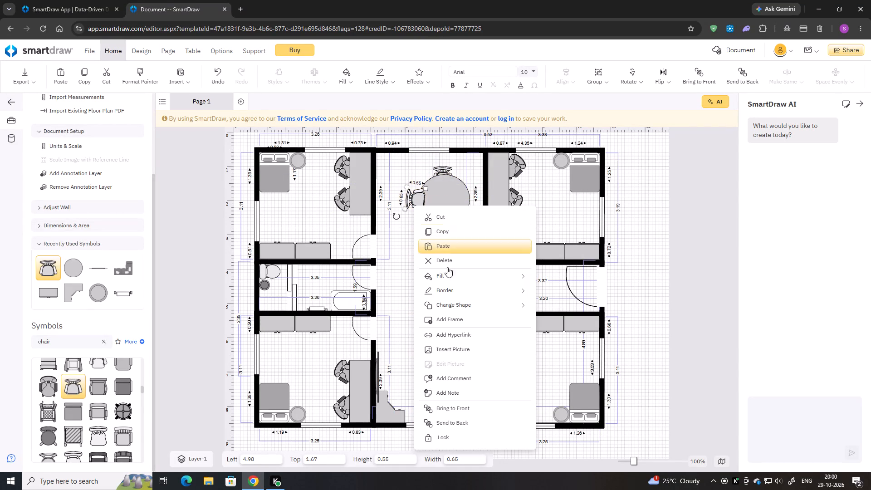
pyautogui.click(447, 424)
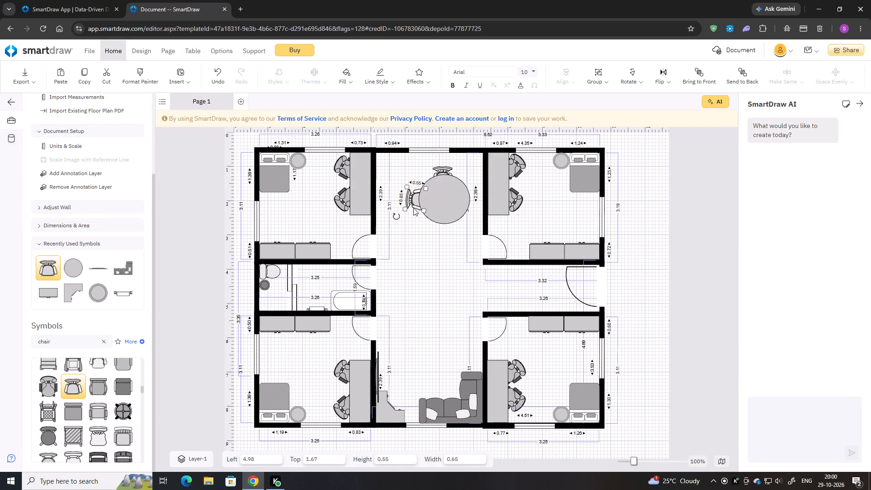
pyautogui.press('Right')
pyautogui.press('Right')
pyautogui.press('Right')
pyautogui.press('Right')
pyautogui.press('Right')
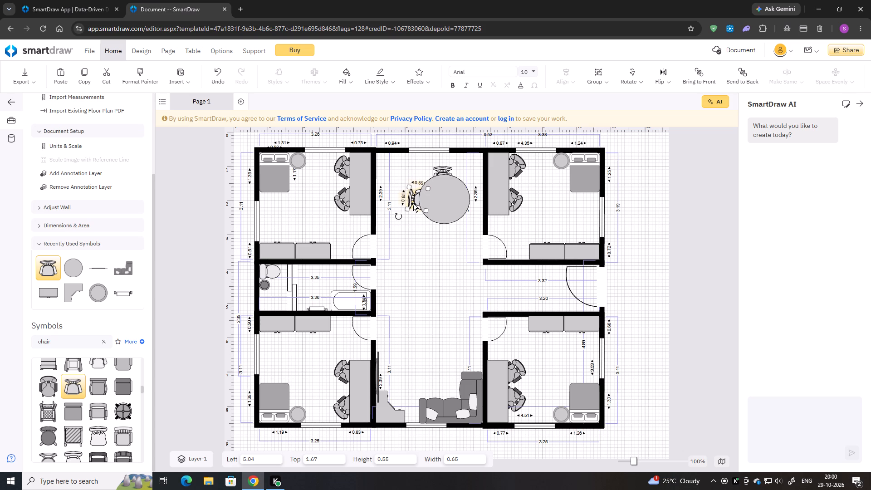
pyautogui.press('Right')
pyautogui.press('Right')
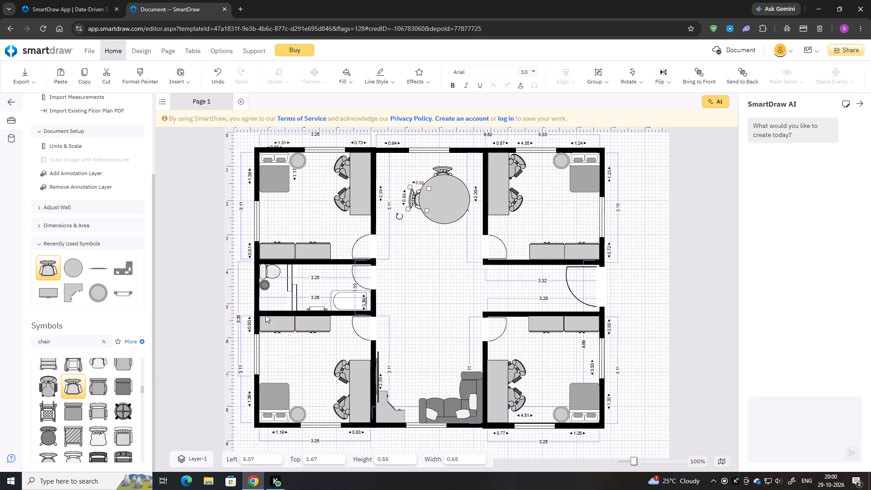
# Paste a third chair at the round table's lower edge, rotate it to face the table, and send it to the back.
pyautogui.hotkey('ctrl', 'v')
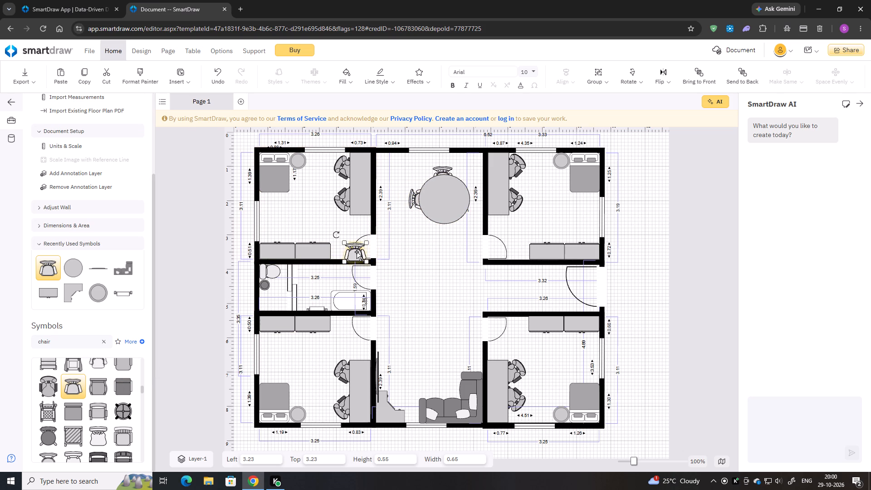
pyautogui.moveTo(357, 252); pyautogui.dragTo(440, 218)
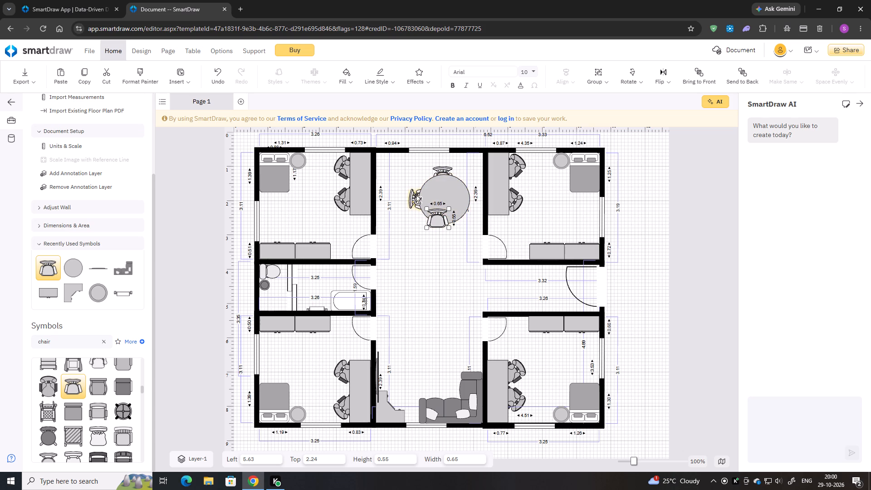
pyautogui.moveTo(417, 197); pyautogui.dragTo(460, 235)
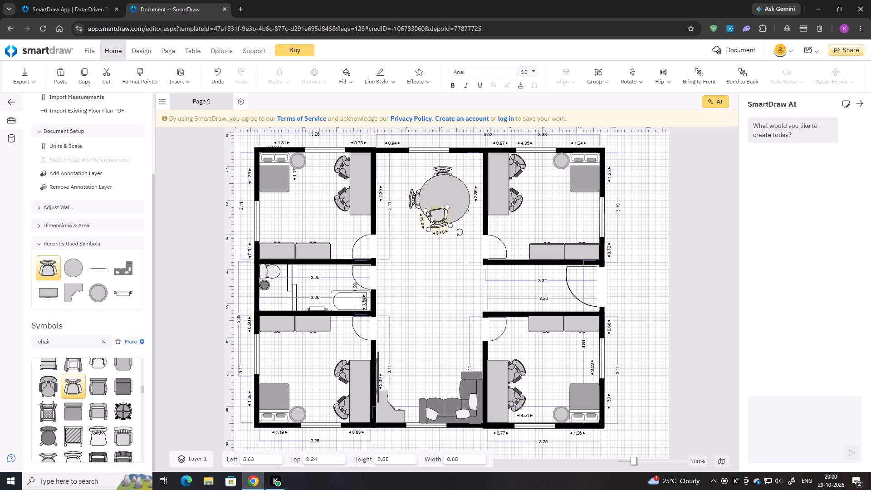
pyautogui.moveTo(432, 216); pyautogui.dragTo(437, 220)
pyautogui.rightClick(439, 220)
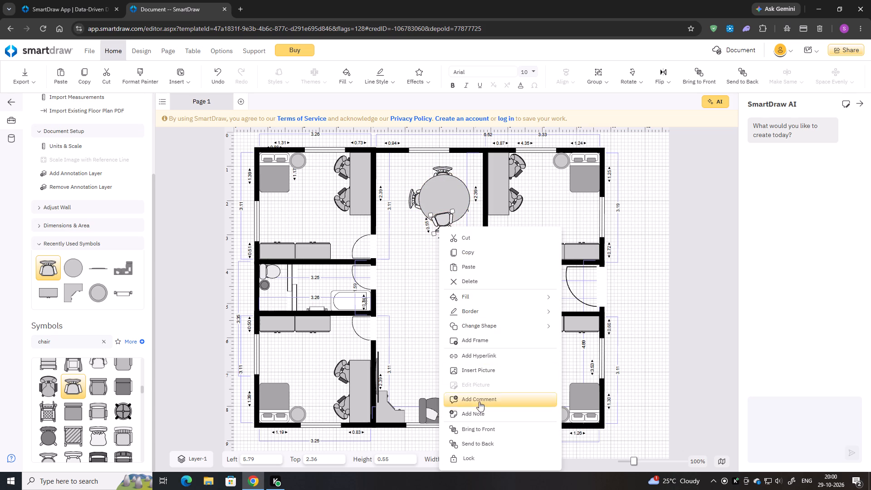
pyautogui.click(471, 440)
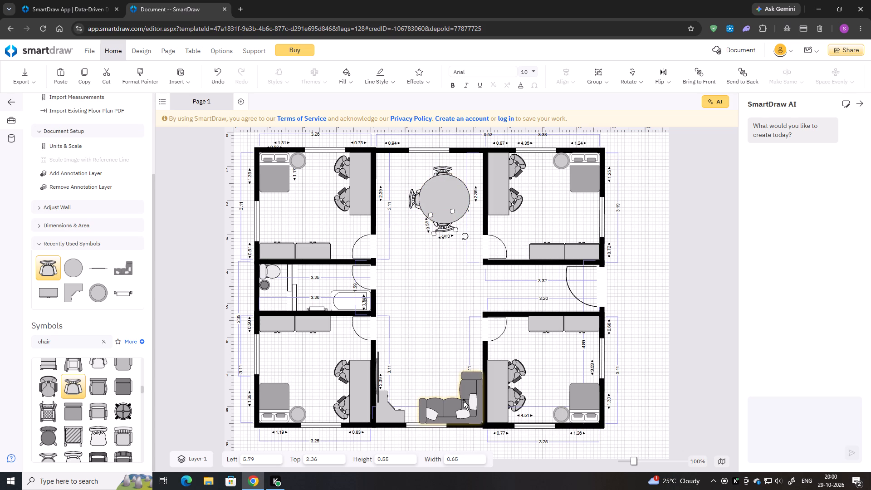
# Paste a fourth chair at the round table's right edge, rotate it to face the table, and send it to the back.
pyautogui.hotkey('ctrl', 'v')
pyautogui.moveTo(379, 279); pyautogui.dragTo(412, 251)
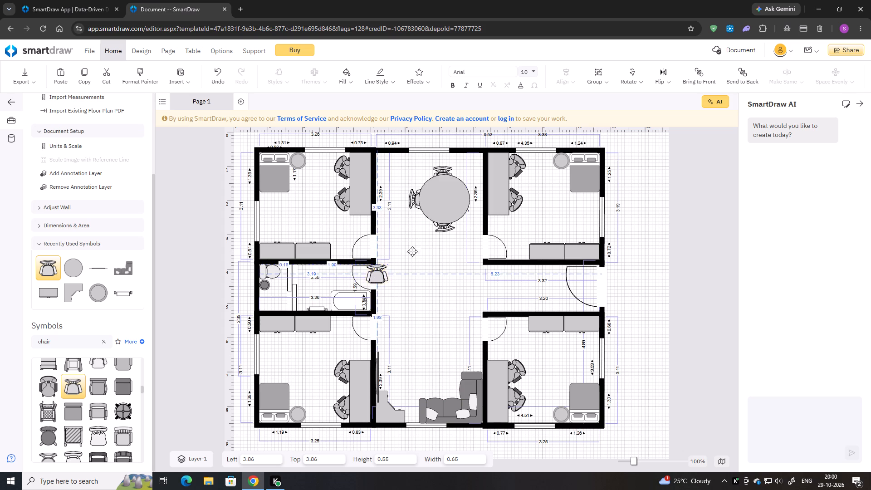
pyautogui.moveTo(412, 251); pyautogui.dragTo(465, 211)
pyautogui.moveTo(443, 188); pyautogui.dragTo(471, 187)
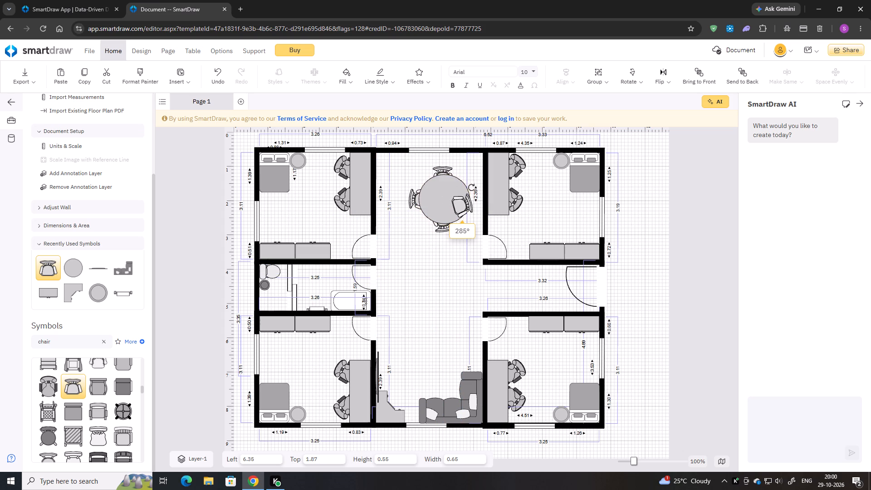
pyautogui.moveTo(471, 187); pyautogui.dragTo(475, 194)
pyautogui.moveTo(462, 206); pyautogui.dragTo(470, 203)
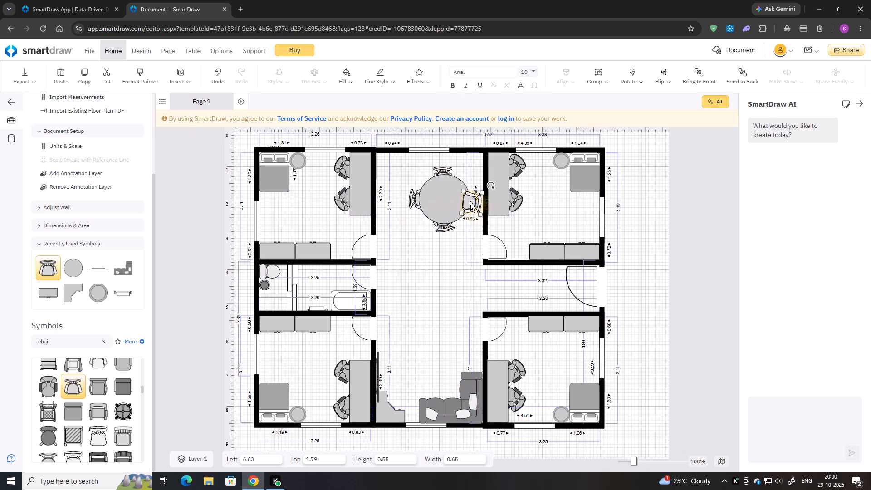
pyautogui.rightClick(470, 203)
pyautogui.click(498, 422)
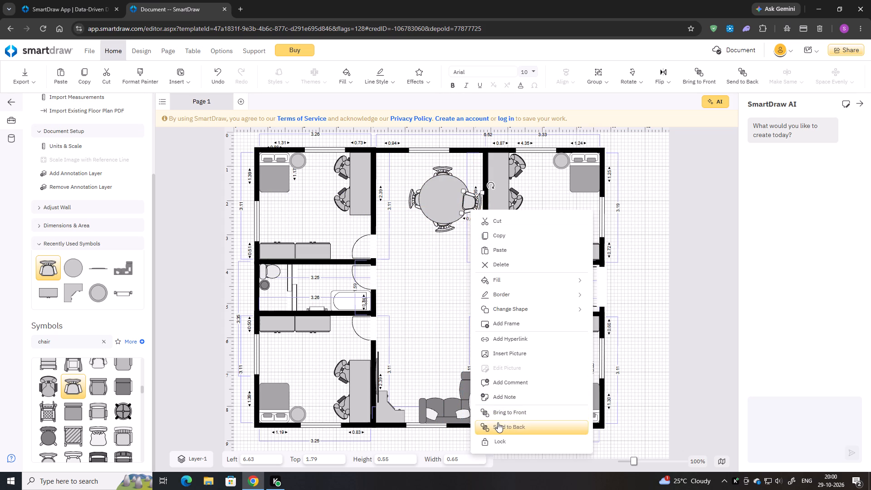
pyautogui.rightClick(461, 315)
pyautogui.click(435, 299)
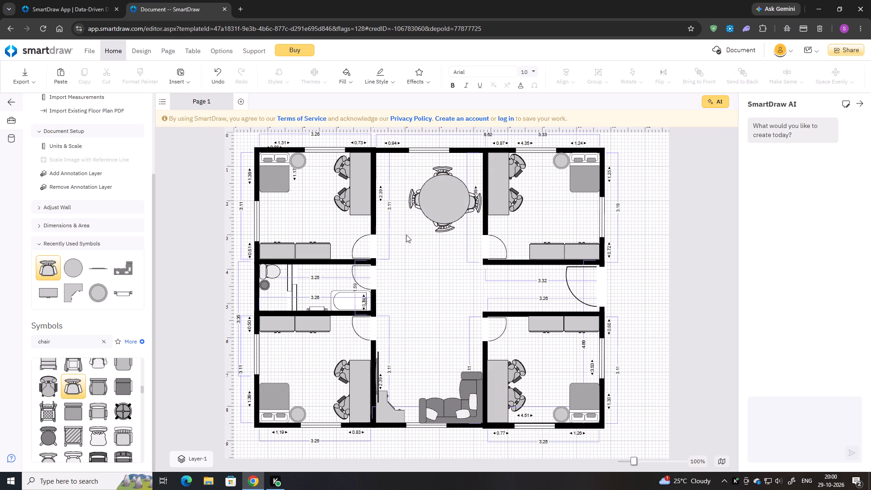
# Add a Table Leaf - Center symbol in the central area beside the bathroom, sized about 0.59 wide by 1.29 high.
pyautogui.scroll(7, 111, 429)
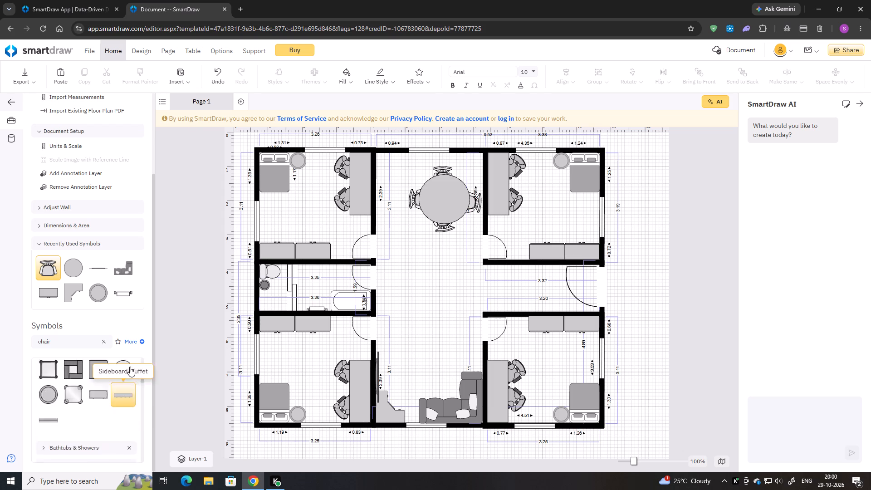
pyautogui.scroll(3, 97, 389)
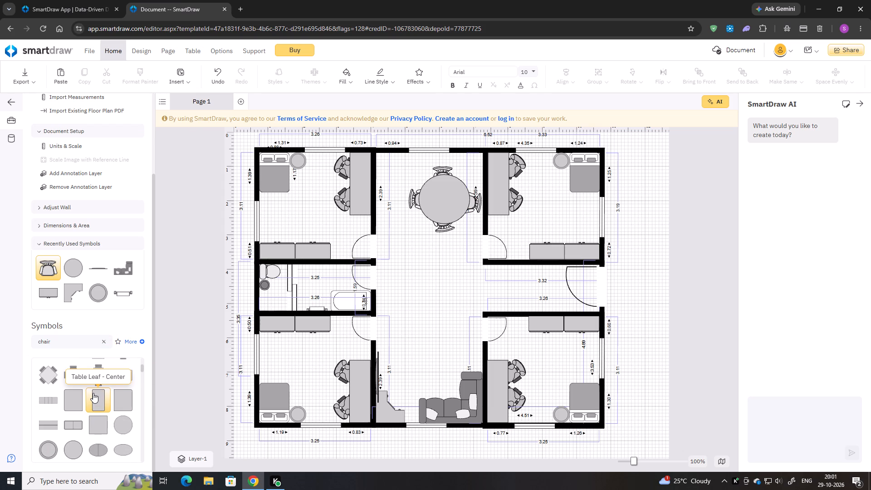
pyautogui.doubleClick(95, 394)
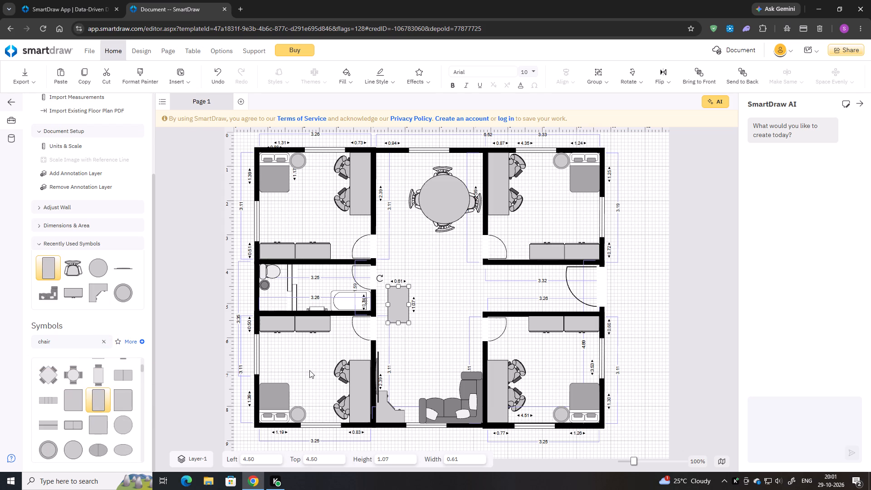
pyautogui.moveTo(400, 310); pyautogui.dragTo(400, 269)
pyautogui.moveTo(407, 306); pyautogui.dragTo(400, 272)
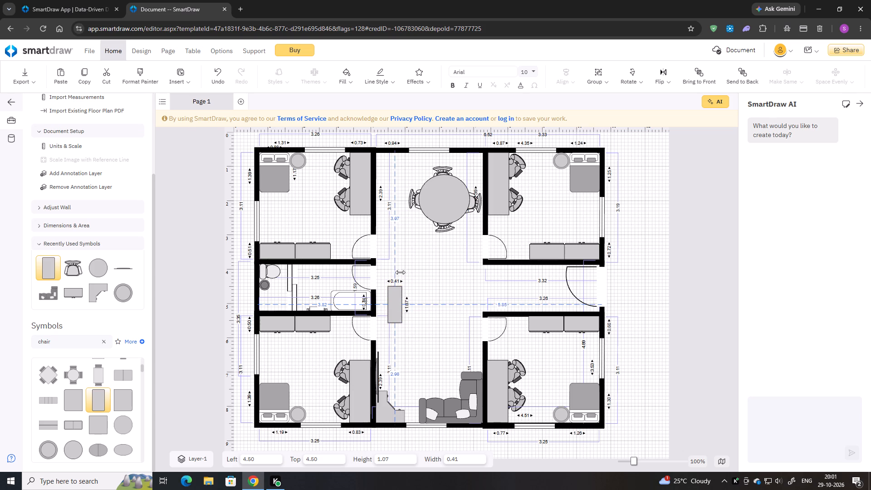
pyautogui.moveTo(400, 272); pyautogui.dragTo(406, 271)
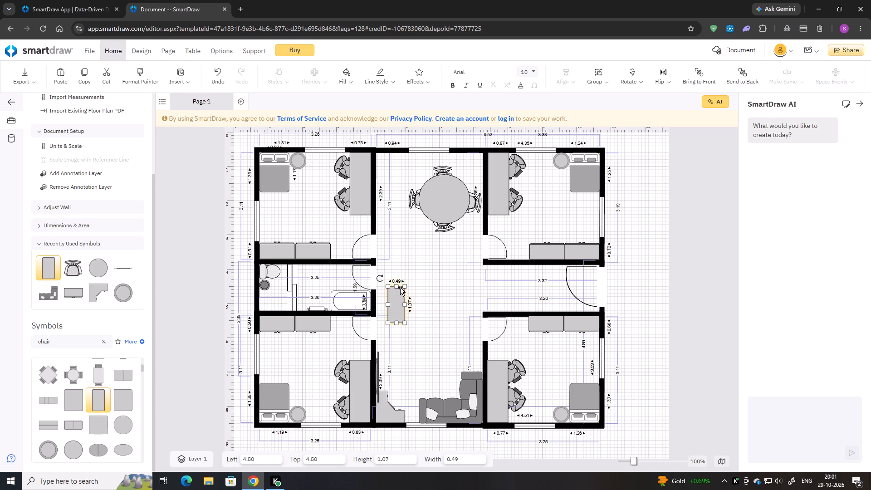
pyautogui.moveTo(400, 288); pyautogui.dragTo(396, 282)
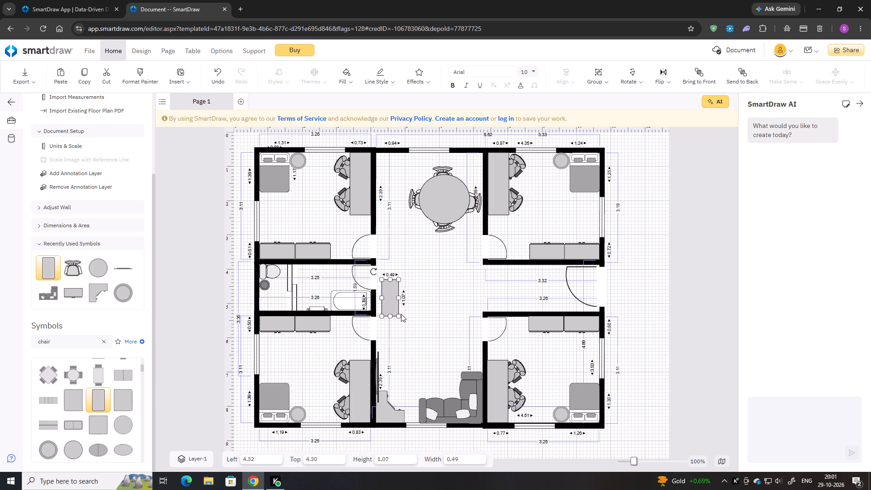
pyautogui.moveTo(400, 316); pyautogui.dragTo(402, 323)
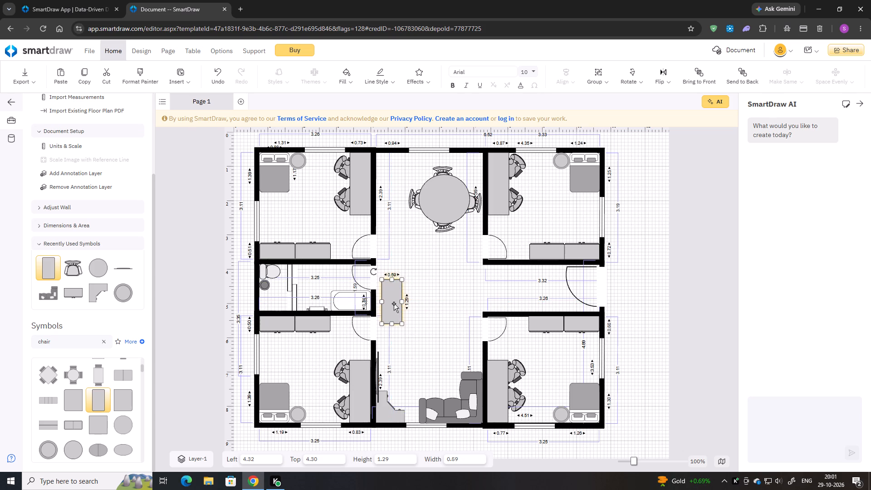
# Move the rectangular table into the central area's upper-left corner against the walls and lengthen it to about 1.96 high.
pyautogui.moveTo(394, 304); pyautogui.dragTo(388, 175)
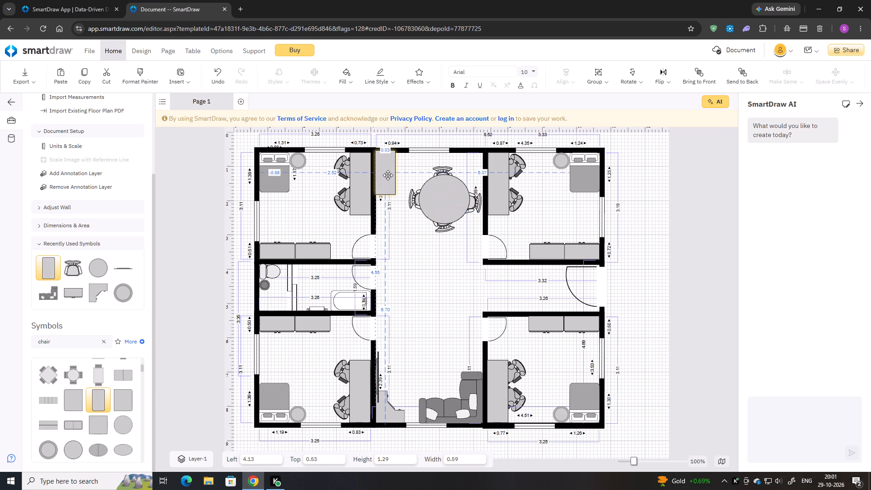
pyautogui.moveTo(388, 175); pyautogui.dragTo(388, 176)
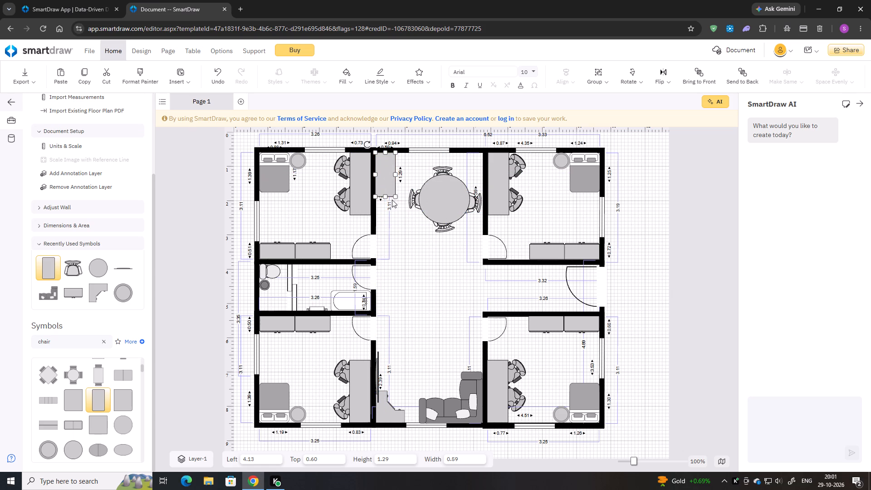
pyautogui.moveTo(386, 197); pyautogui.dragTo(387, 230)
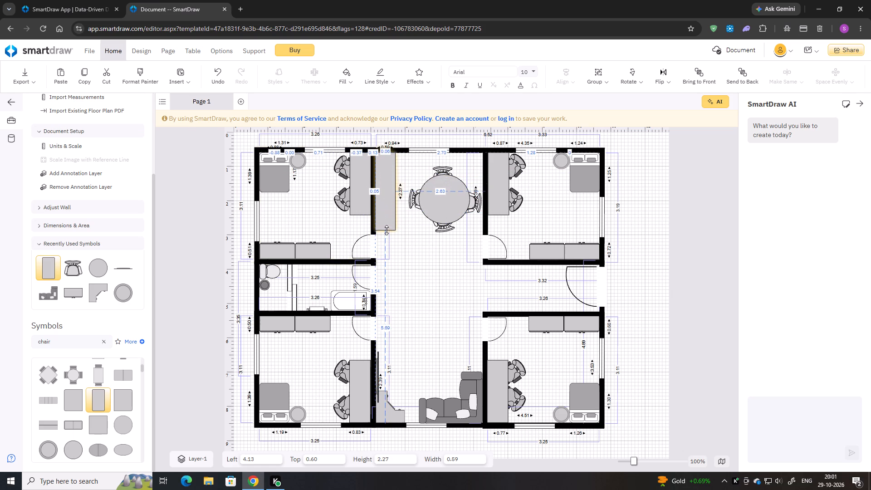
pyautogui.moveTo(387, 230); pyautogui.dragTo(391, 219)
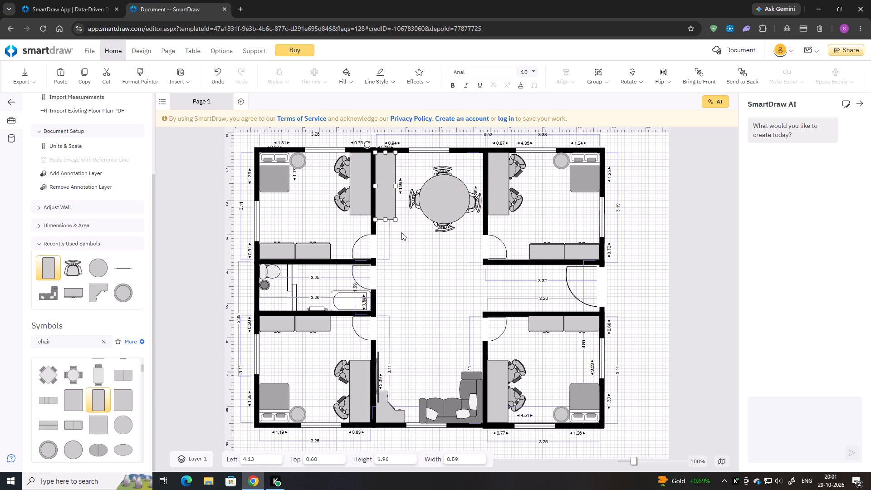
# Send the rectangular table in the central area's upper-left corner to the back.
pyautogui.click(401, 232)
pyautogui.rightClick(384, 198)
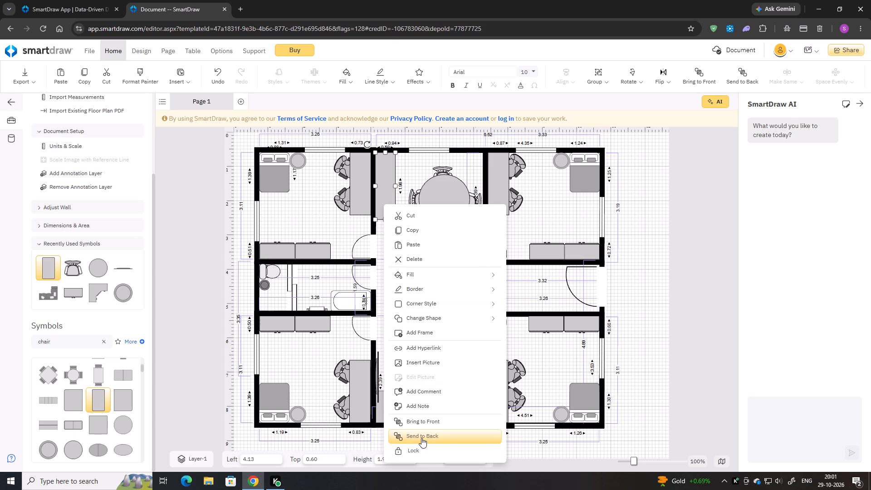
pyautogui.click(422, 438)
pyautogui.click(429, 338)
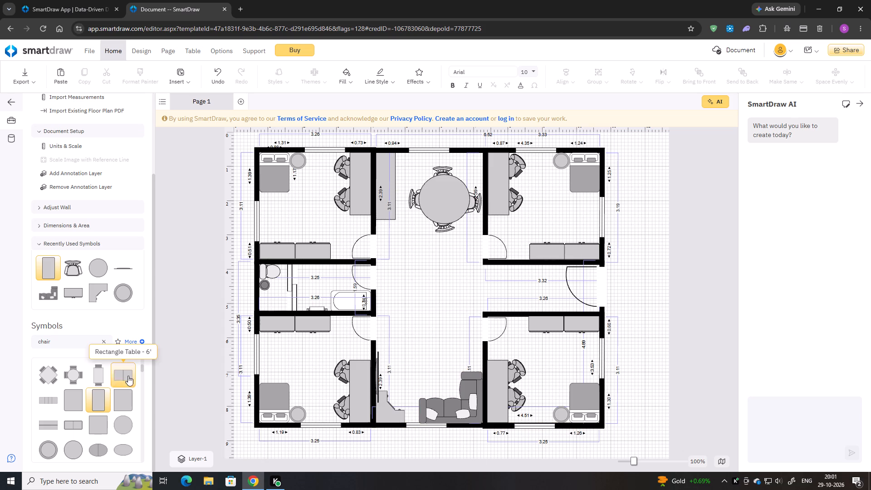
# Search the symbols for "gas oven" and add a 42" Gas Range to the plan.
pyautogui.click(109, 339)
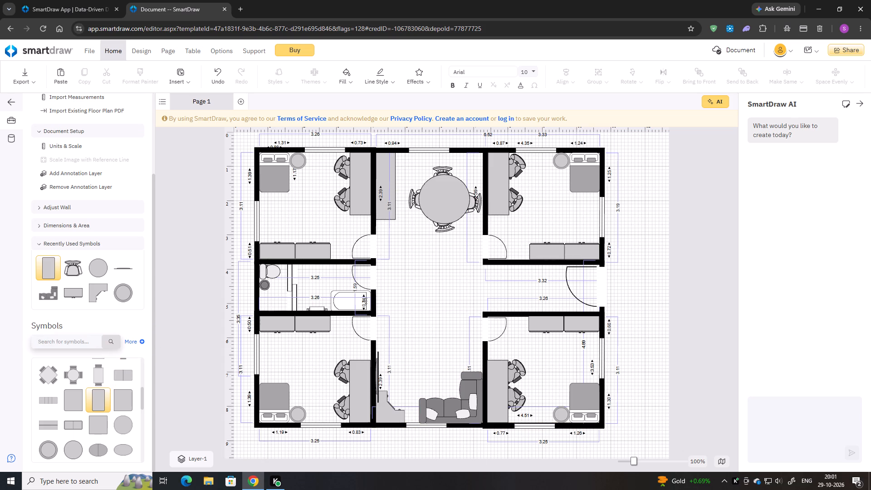
pyautogui.write('gas')
pyautogui.press('space')
pyautogui.press('o')
pyautogui.write('ven')
pyautogui.press('Return')
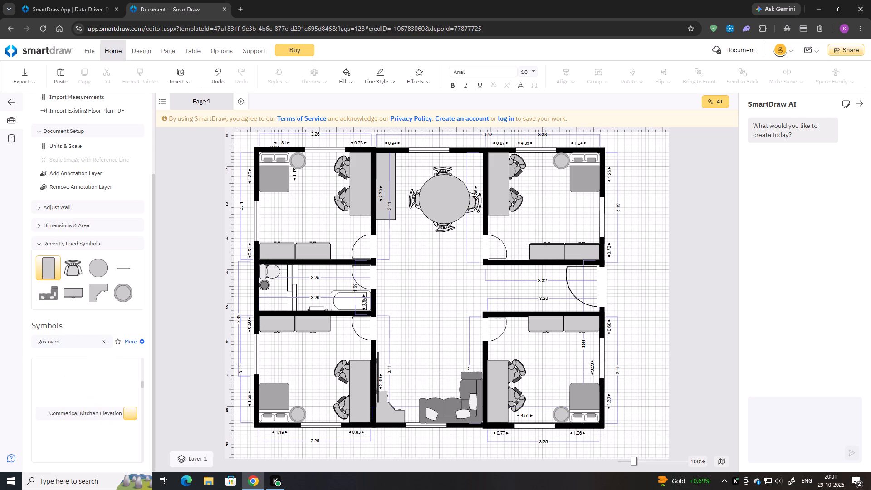
pyautogui.scroll(-3, 103, 395)
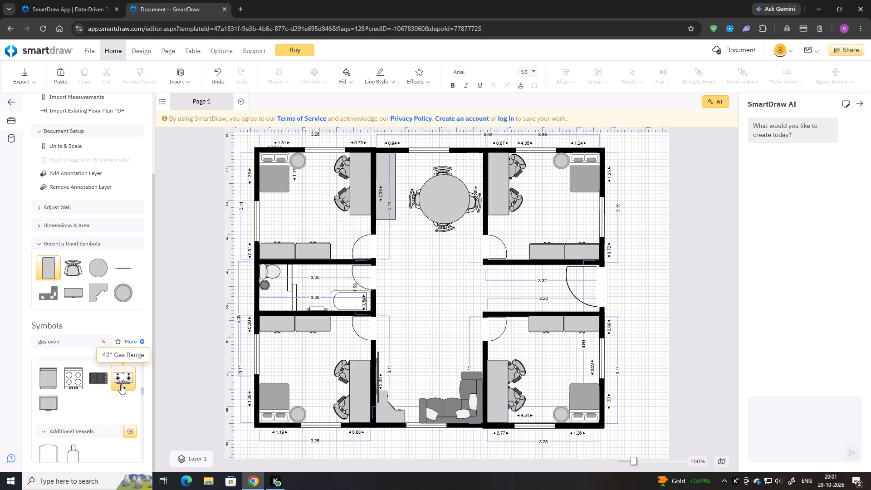
pyautogui.doubleClick(121, 384)
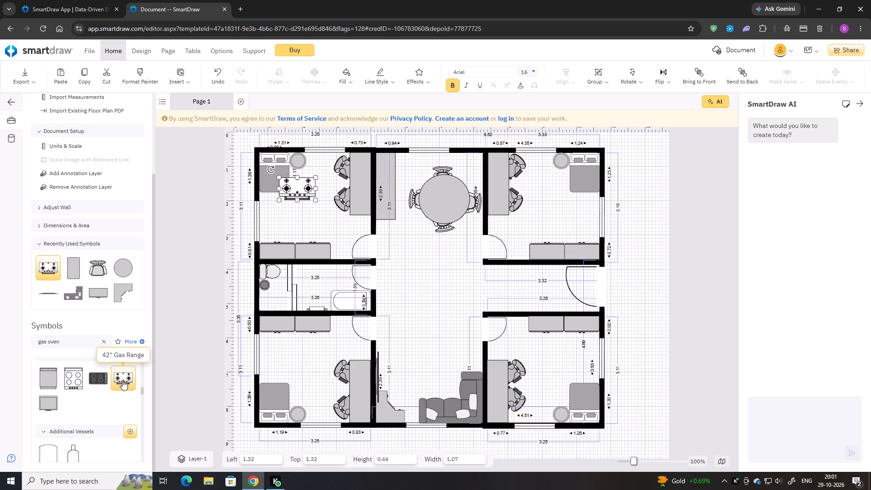
# Rotate the gas range a quarter turn and place it on the rectangular table in the central area, against the wall.
pyautogui.moveTo(294, 194); pyautogui.dragTo(394, 236)
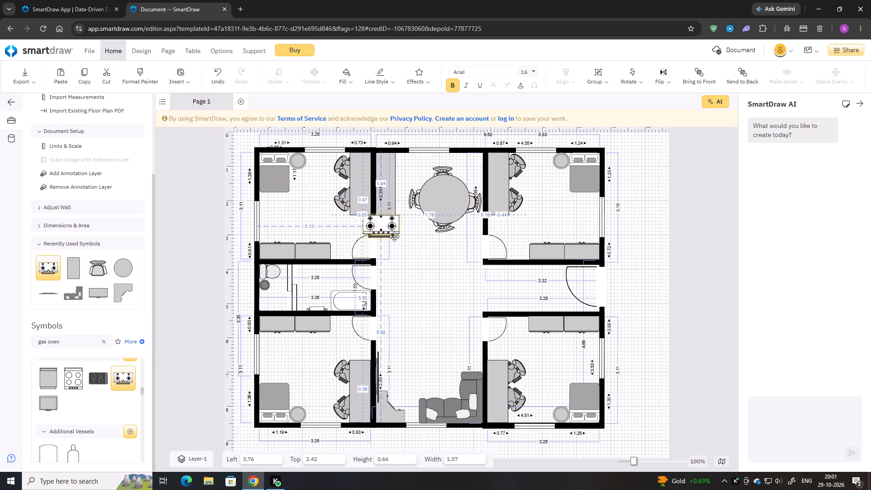
pyautogui.moveTo(394, 236); pyautogui.dragTo(431, 254)
pyautogui.moveTo(410, 228); pyautogui.dragTo(421, 288)
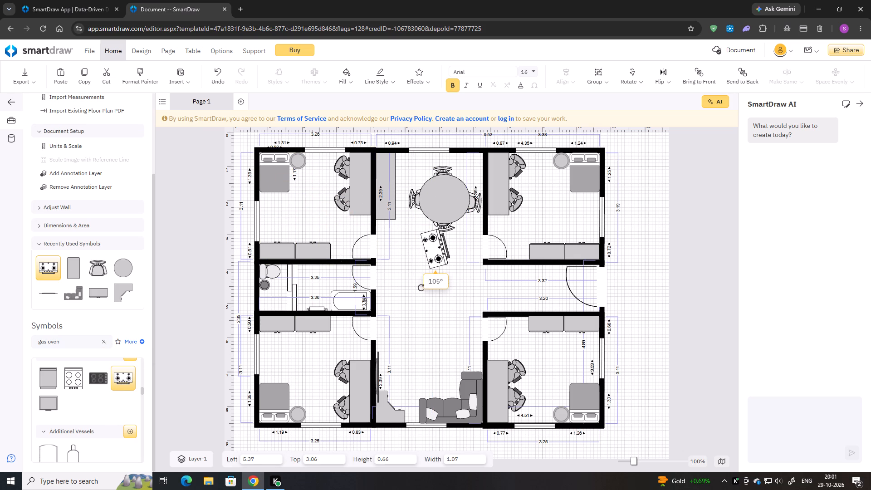
pyautogui.moveTo(421, 288); pyautogui.dragTo(407, 286)
pyautogui.moveTo(431, 251); pyautogui.dragTo(387, 197)
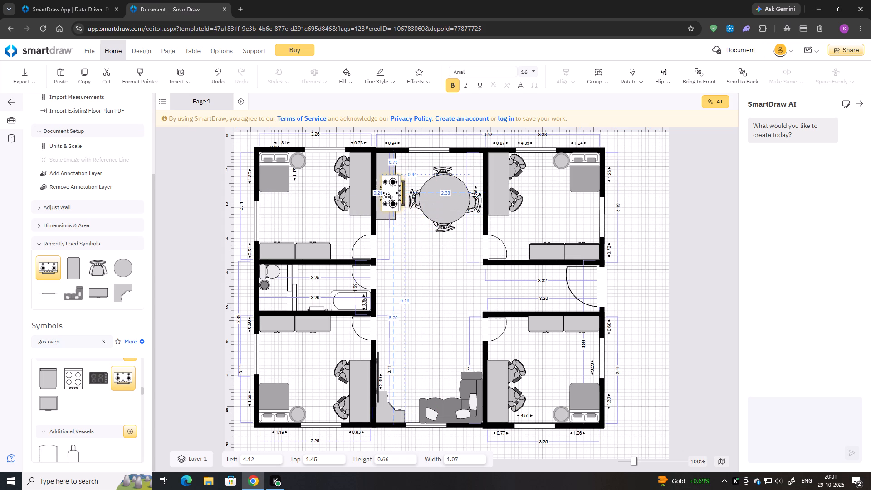
pyautogui.moveTo(387, 197); pyautogui.dragTo(382, 189)
pyautogui.click(382, 274)
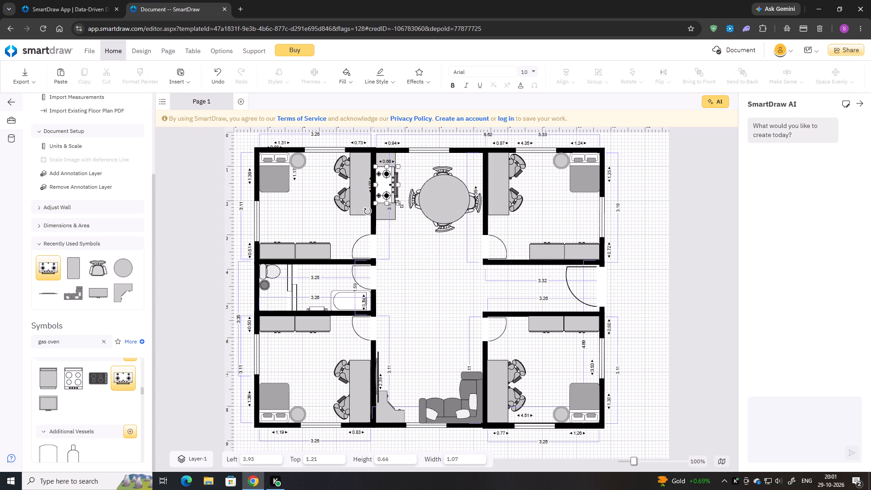
# Shrink the gas range to about 0.98 wide by 0.65 high so it fits the rectangular table.
pyautogui.moveTo(399, 204); pyautogui.dragTo(398, 200)
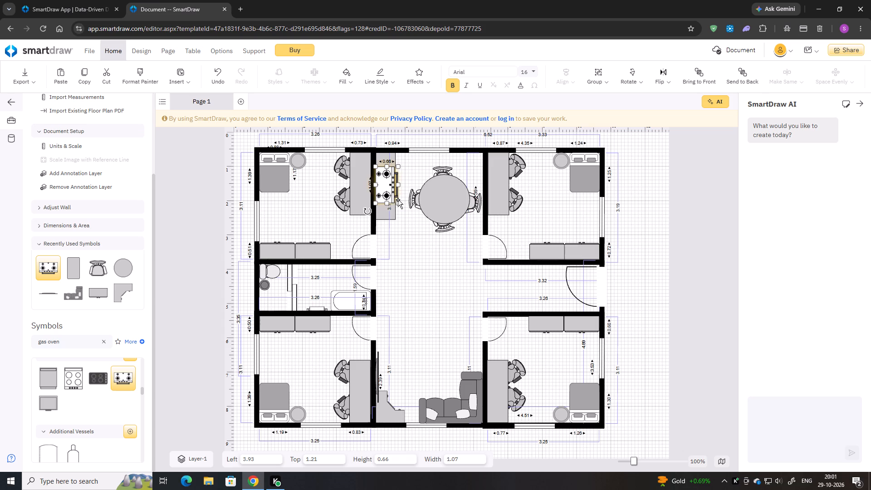
pyautogui.moveTo(398, 205); pyautogui.dragTo(397, 200)
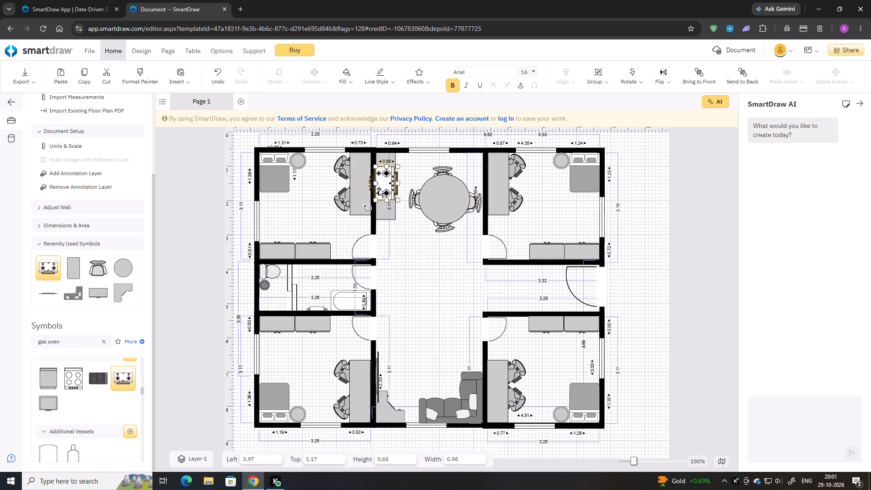
pyautogui.click(401, 253)
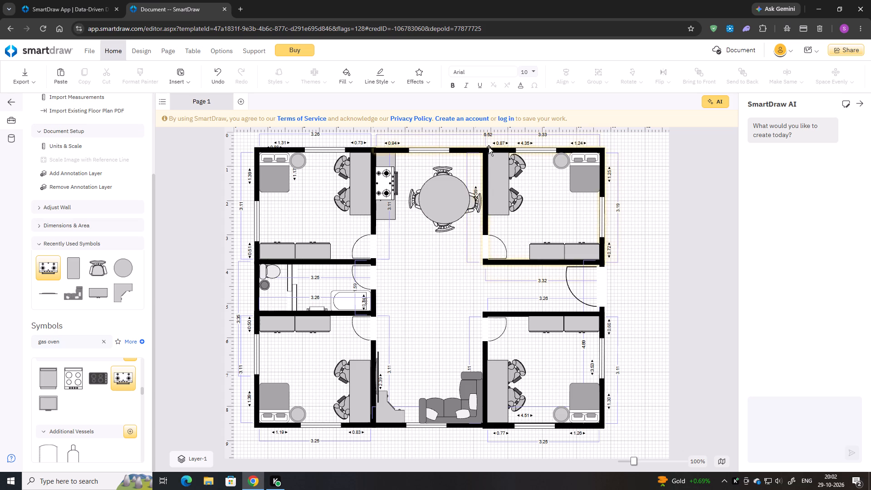
# Select the round table with its upper and lower chairs and lock them.
pyautogui.rightClick(443, 191)
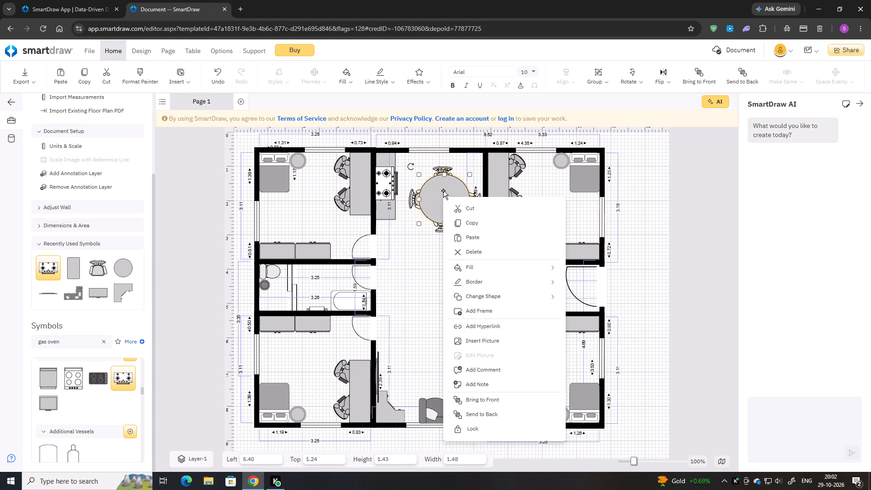
pyautogui.moveTo(424, 282); pyautogui.dragTo(425, 274)
pyautogui.moveTo(406, 161); pyautogui.dragTo(445, 219, button='right')
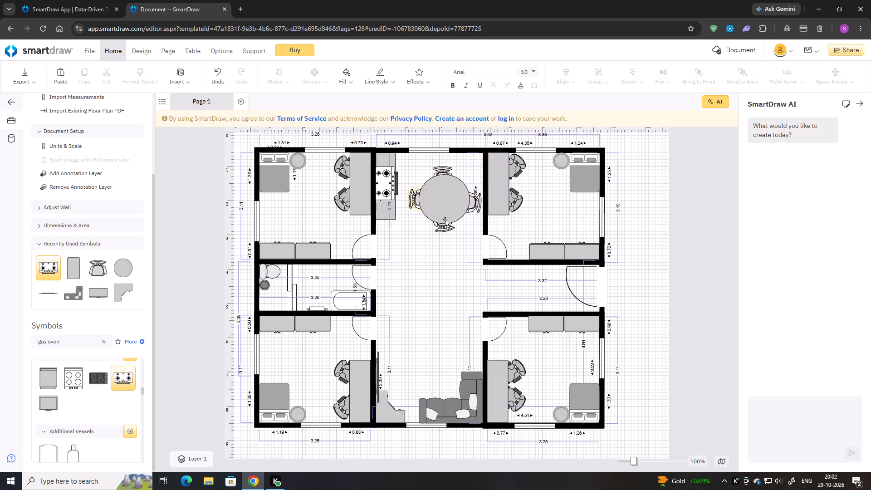
pyautogui.moveTo(445, 219); pyautogui.dragTo(445, 211, button='right')
pyautogui.moveTo(408, 161); pyautogui.dragTo(479, 234)
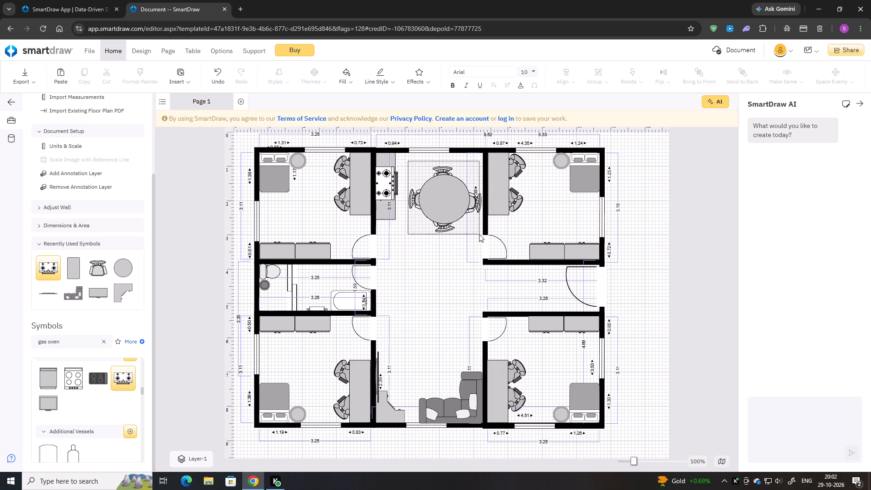
pyautogui.moveTo(479, 234); pyautogui.dragTo(482, 243)
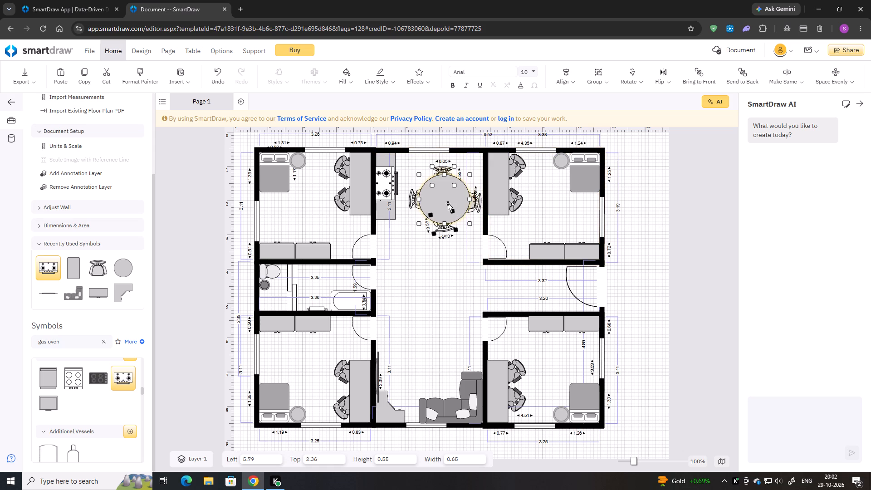
pyautogui.rightClick(445, 220)
pyautogui.rightClick(442, 231)
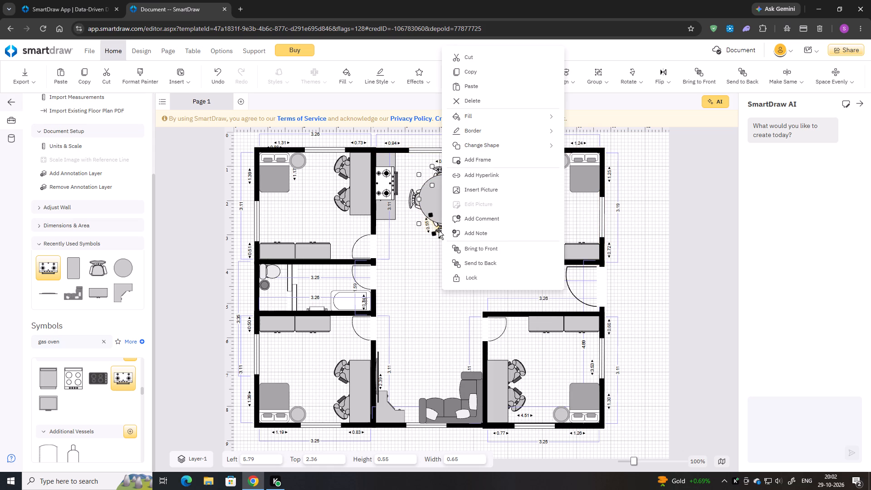
pyautogui.click(462, 277)
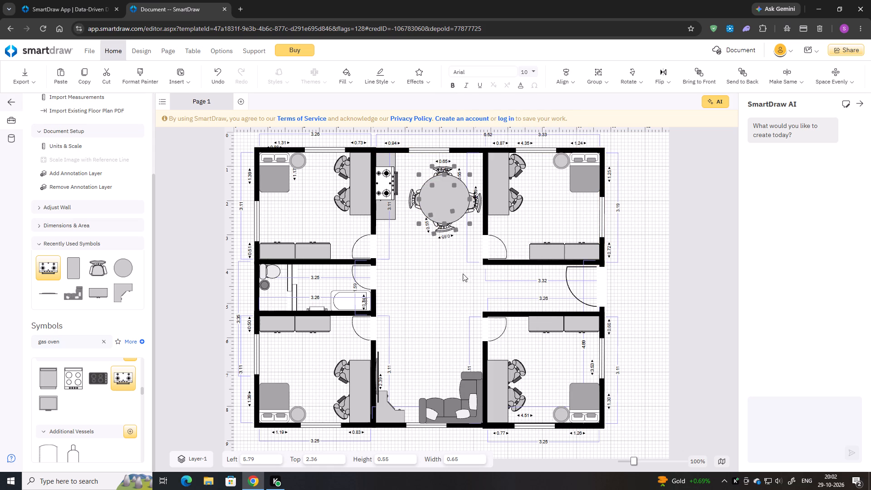
pyautogui.moveTo(446, 196); pyautogui.dragTo(443, 214)
pyautogui.click(418, 269)
# Unlock the round table on its own.
pyautogui.click(440, 198)
pyautogui.moveTo(440, 198); pyautogui.dragTo(440, 211)
pyautogui.rightClick(441, 195)
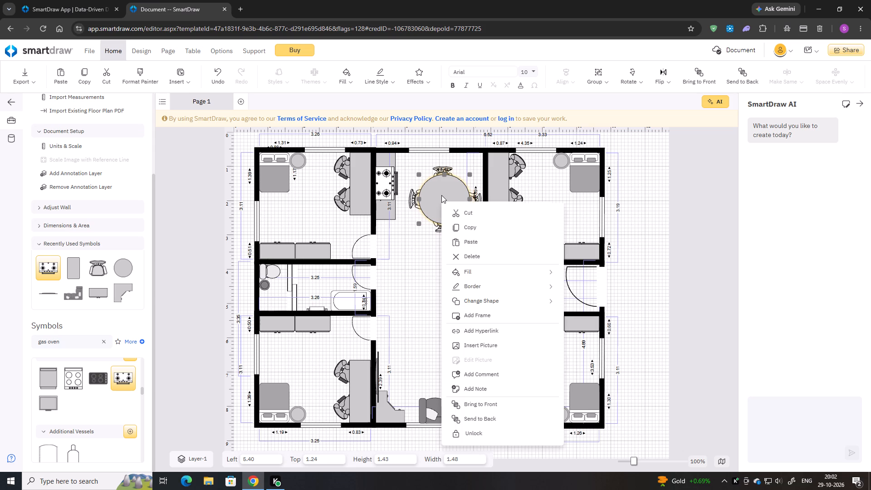
pyautogui.click(475, 430)
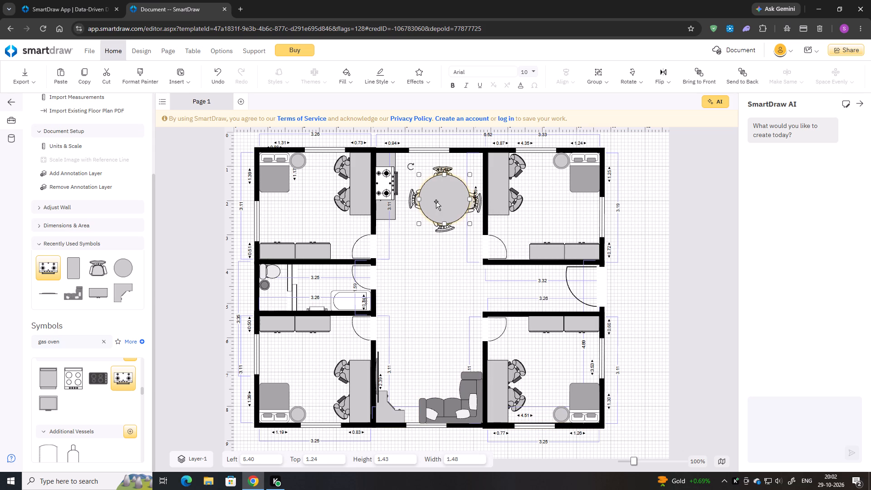
pyautogui.click(430, 289)
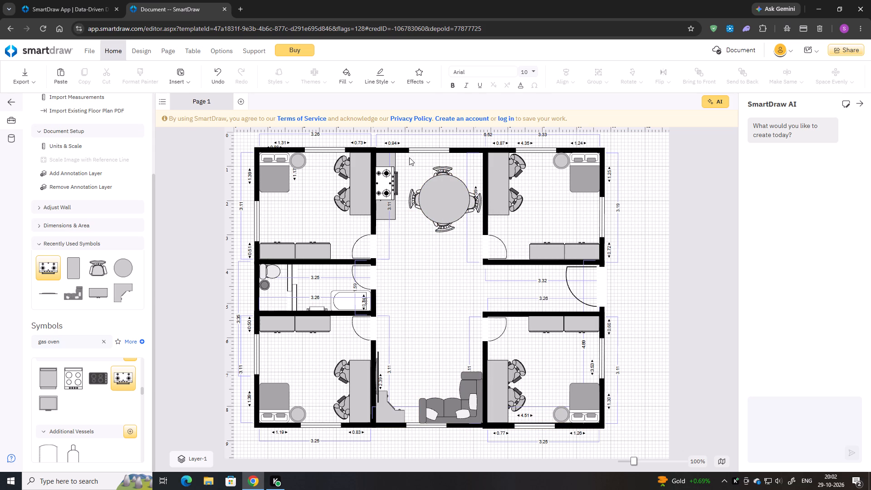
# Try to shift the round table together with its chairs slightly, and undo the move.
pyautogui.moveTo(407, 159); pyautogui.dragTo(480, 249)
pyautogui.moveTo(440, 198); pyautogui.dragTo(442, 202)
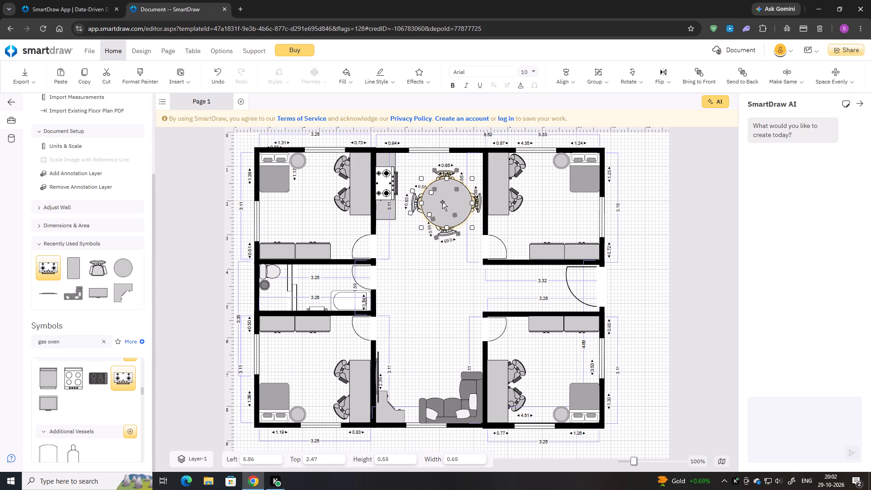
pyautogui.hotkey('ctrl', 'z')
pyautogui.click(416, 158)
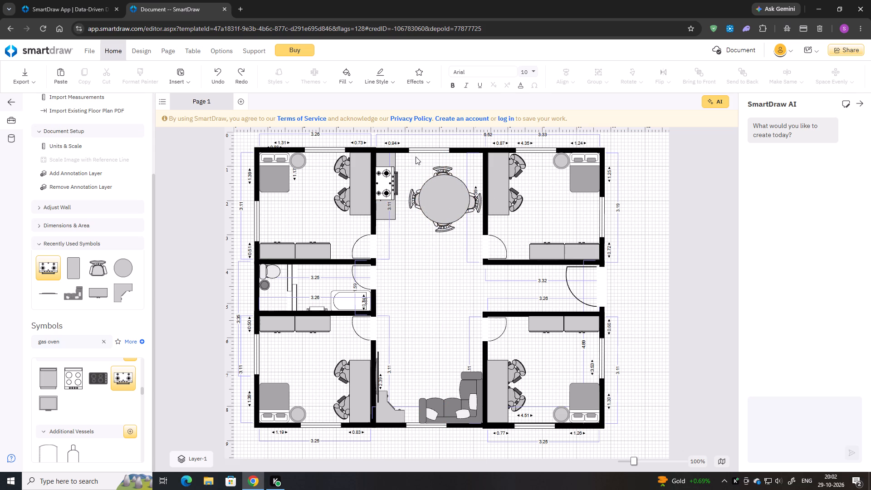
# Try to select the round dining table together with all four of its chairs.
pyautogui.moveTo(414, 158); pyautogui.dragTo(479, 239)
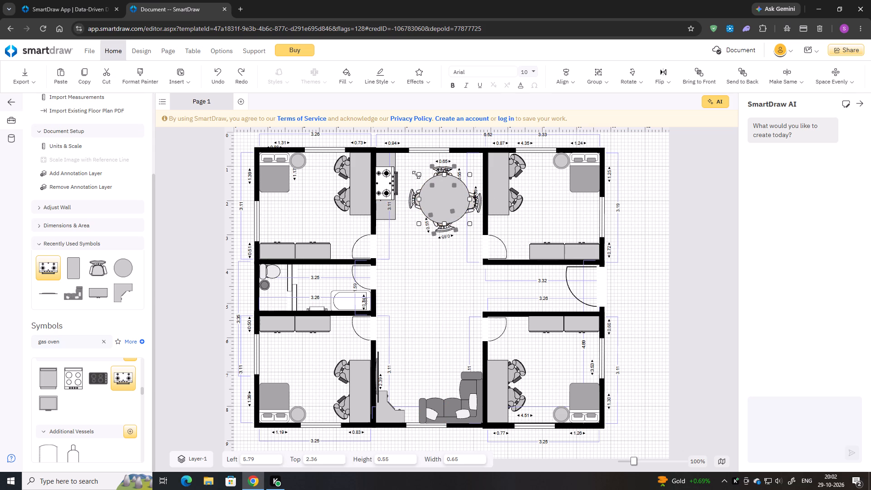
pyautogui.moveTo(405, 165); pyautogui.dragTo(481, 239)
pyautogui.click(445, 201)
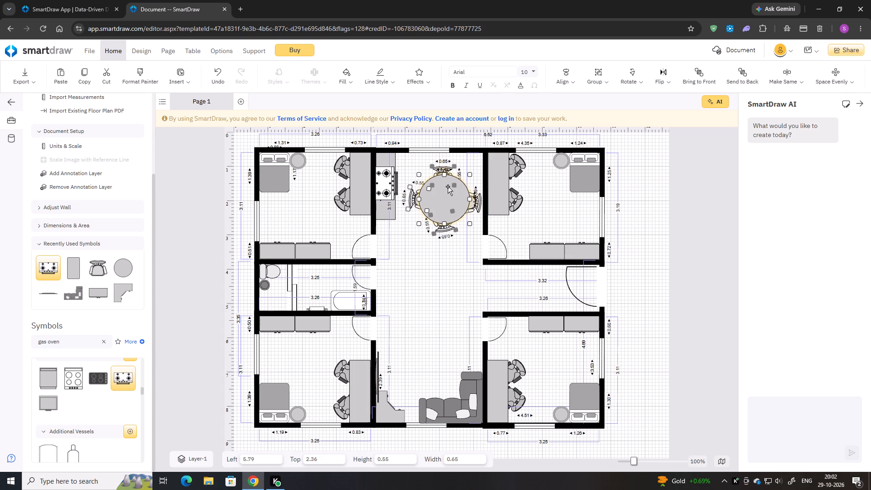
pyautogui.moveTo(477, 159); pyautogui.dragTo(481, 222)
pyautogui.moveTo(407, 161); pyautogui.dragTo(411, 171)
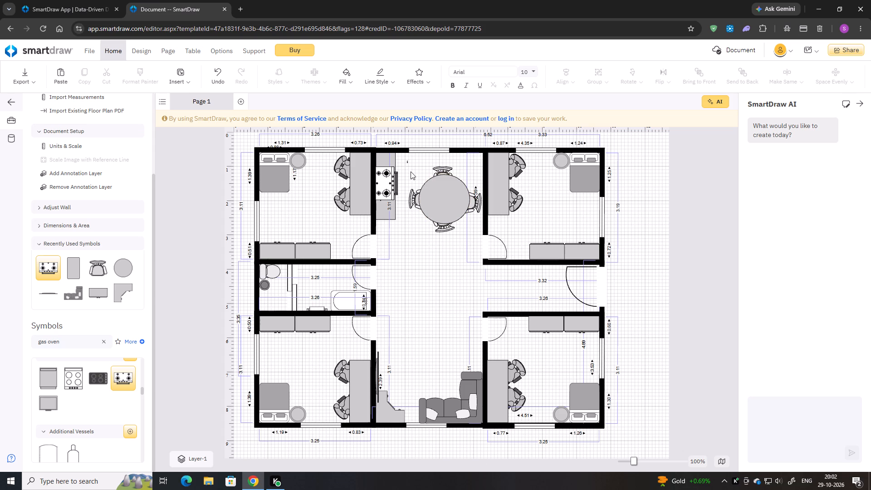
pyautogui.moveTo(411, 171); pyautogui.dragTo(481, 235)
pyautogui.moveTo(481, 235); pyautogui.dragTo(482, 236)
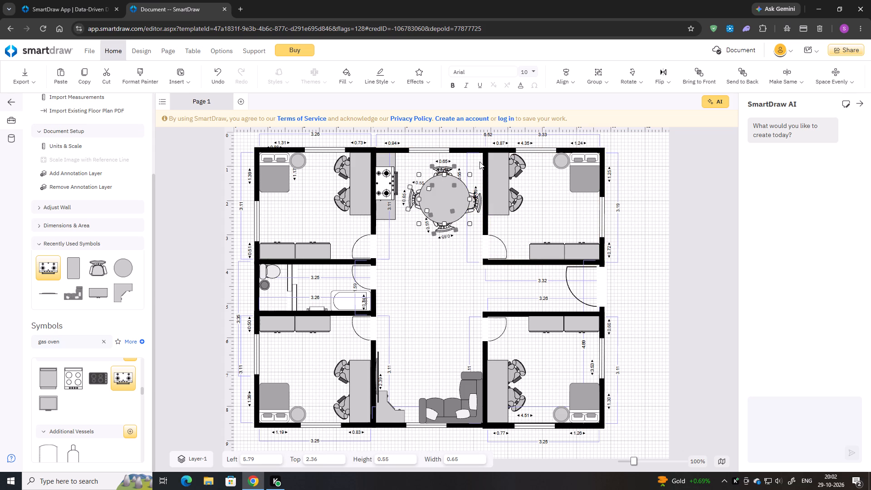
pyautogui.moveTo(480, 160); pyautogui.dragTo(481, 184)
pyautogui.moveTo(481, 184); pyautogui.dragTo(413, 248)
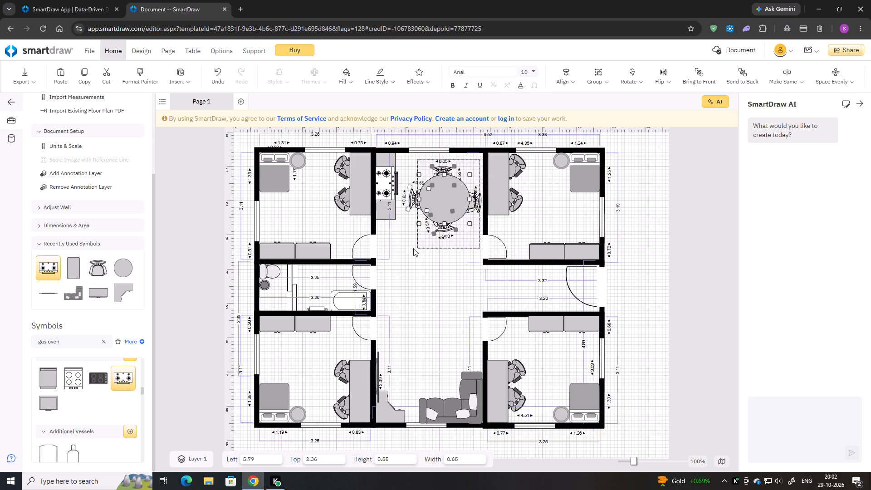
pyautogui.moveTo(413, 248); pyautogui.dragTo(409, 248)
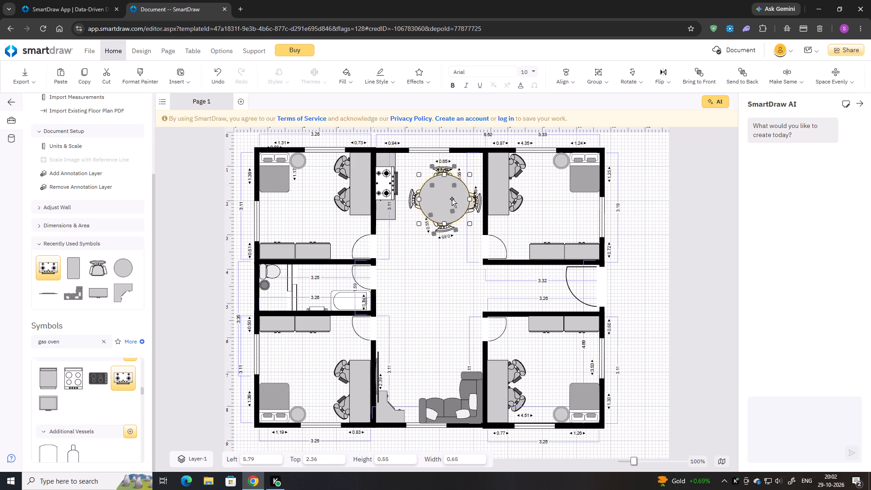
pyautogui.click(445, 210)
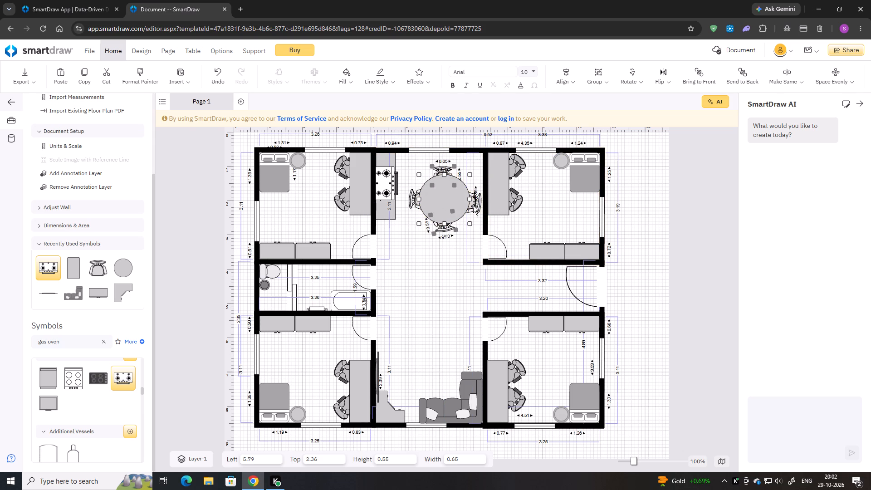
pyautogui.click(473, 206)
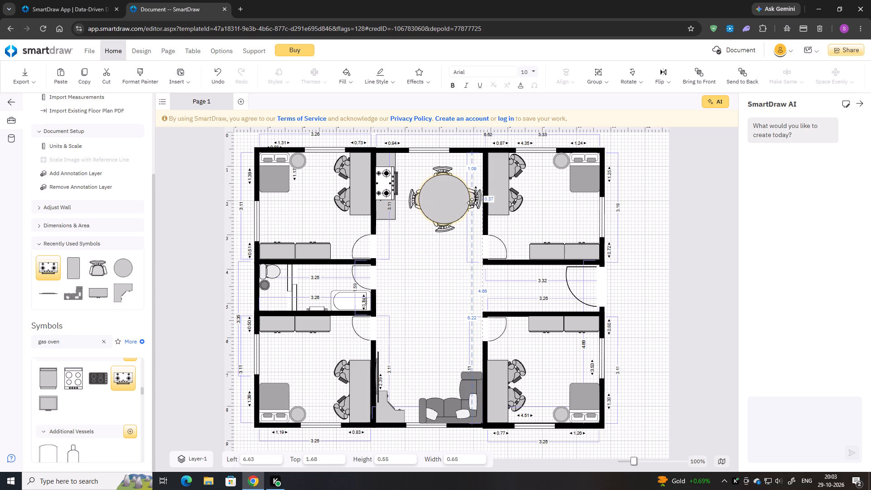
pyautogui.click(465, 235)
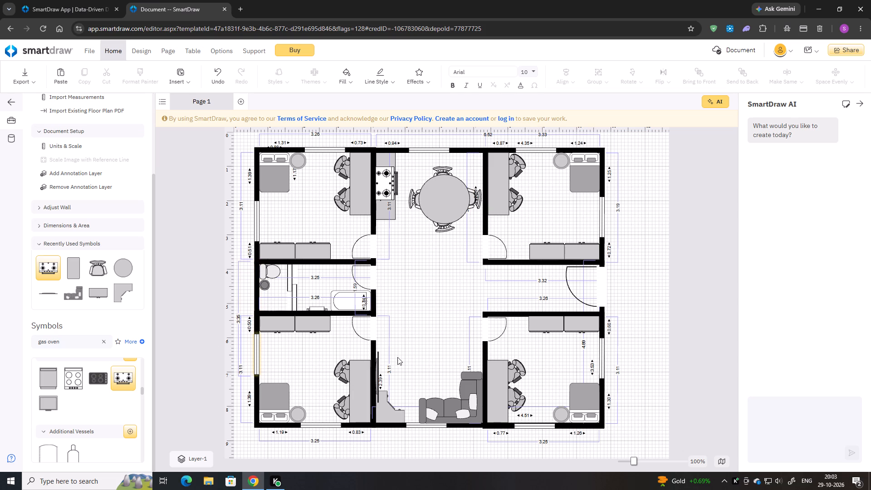
# Search the symbols for "light" and add the rayed circle symbol from Fire Detection & Alarms to the plan.
pyautogui.scroll(-1, 398, 357)
pyautogui.click(106, 344)
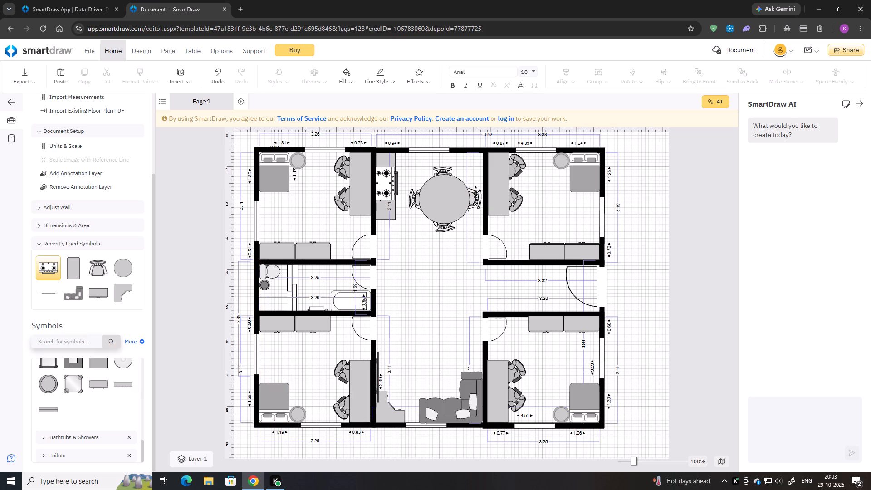
pyautogui.press('l')
pyautogui.press('i')
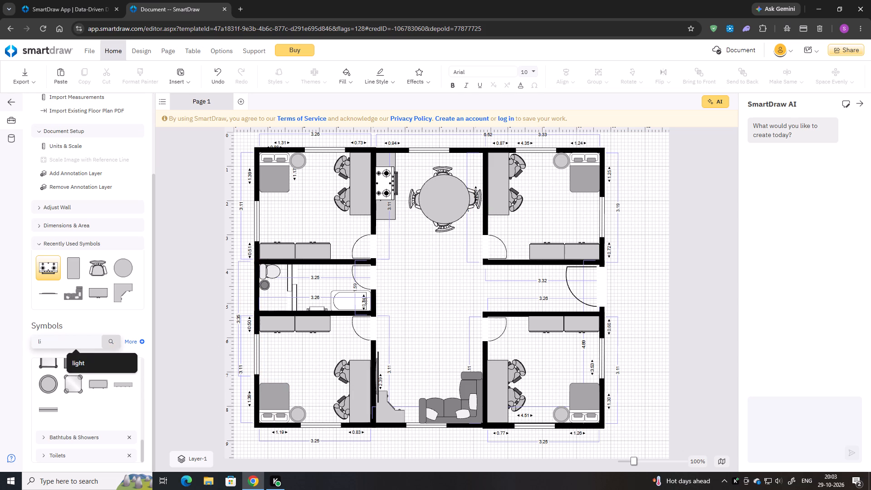
pyautogui.write('ght')
pyautogui.press('Return')
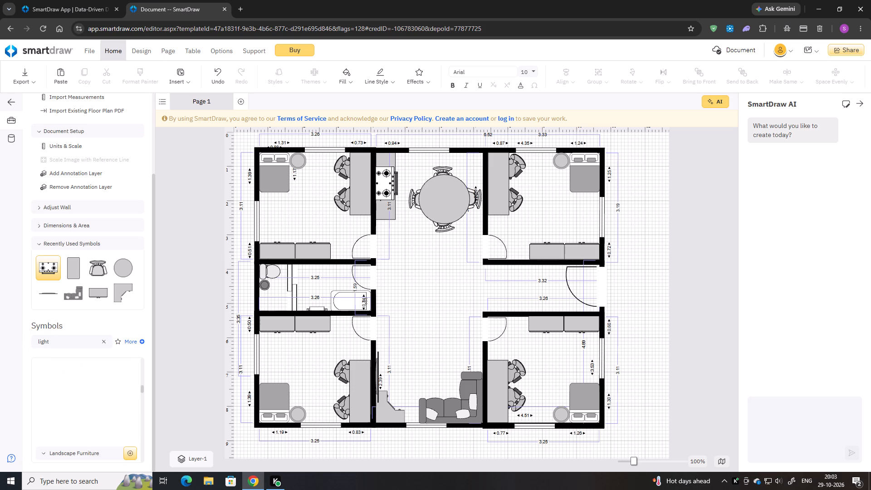
pyautogui.scroll(-1, 84, 373)
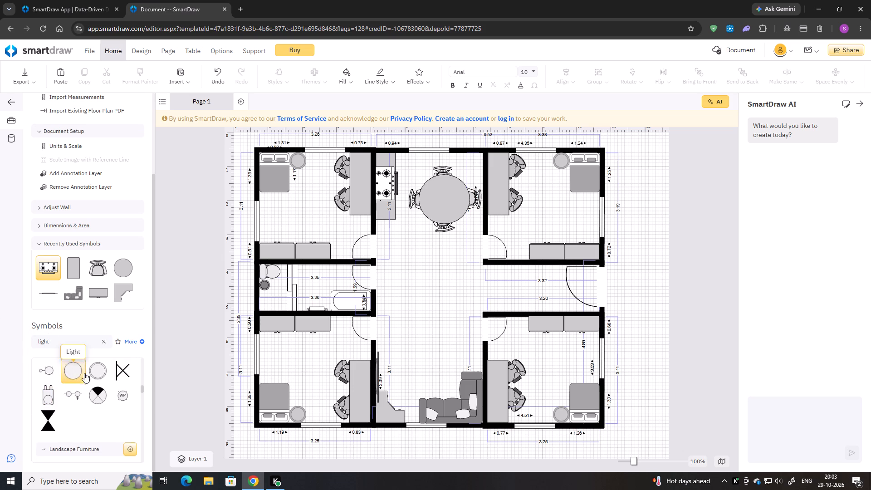
pyautogui.scroll(-1, 64, 231)
pyautogui.scroll(-1, 5, 293)
pyautogui.scroll(-1, 65, 404)
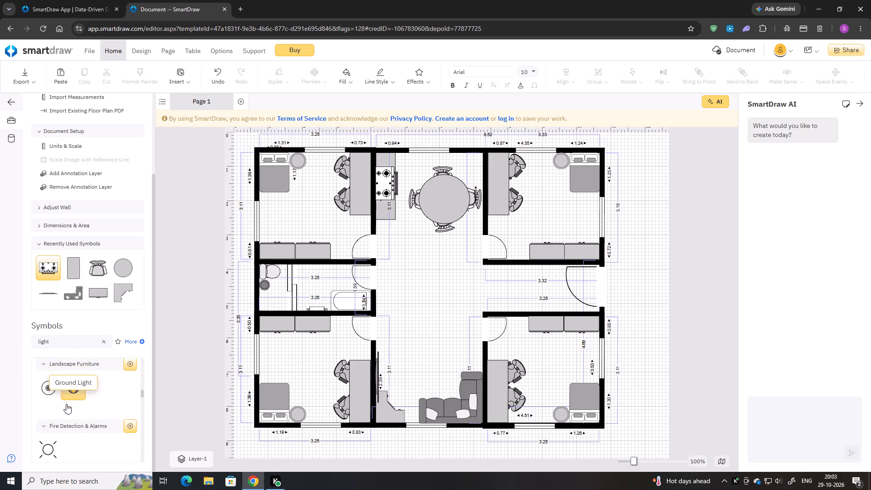
pyautogui.scroll(-1, 66, 404)
pyautogui.doubleClick(50, 401)
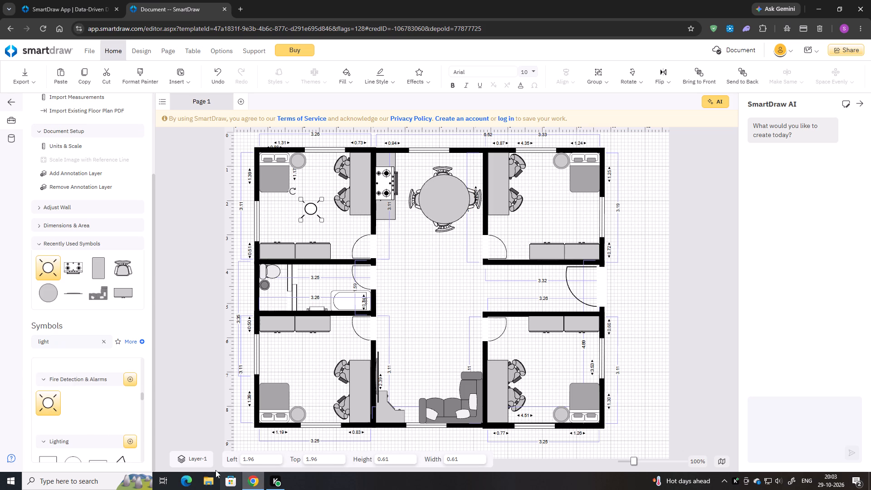
# Move the light symbol into the central area and shrink it to about 0.48 by 0.48.
pyautogui.moveTo(308, 209); pyautogui.dragTo(400, 262)
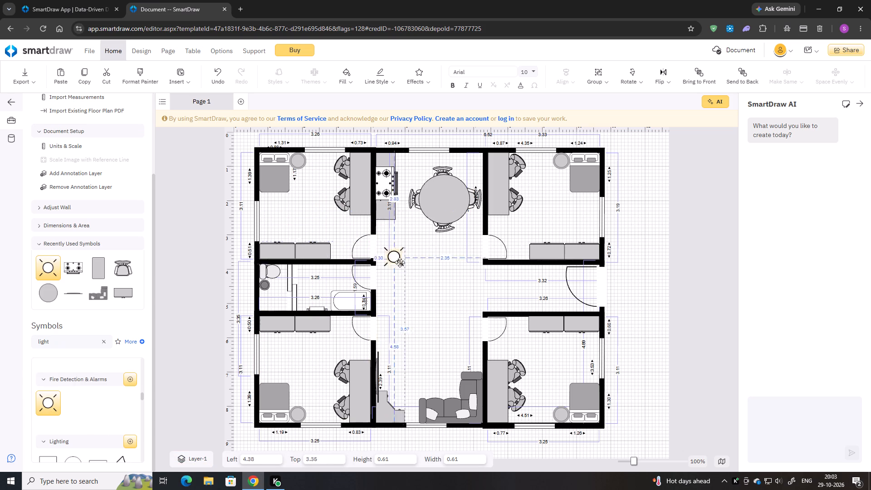
pyautogui.moveTo(400, 262); pyautogui.dragTo(411, 280)
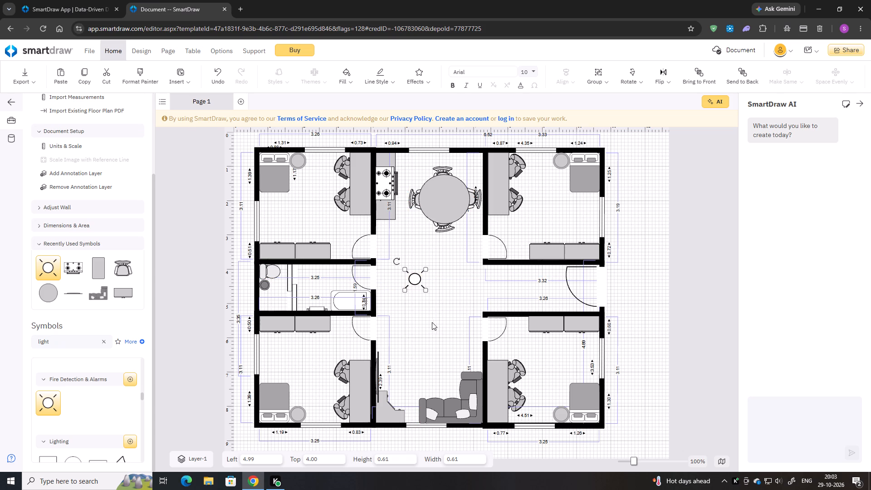
pyautogui.click(425, 290)
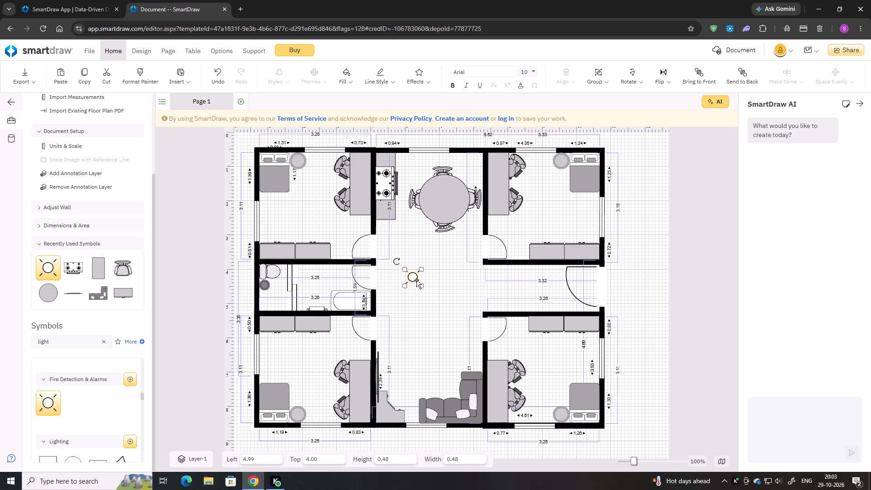
# Position the light symbol over the round bedside table in the upper-left room, at about 1.64 left and 0.61 top.
pyautogui.moveTo(416, 279); pyautogui.dragTo(302, 166)
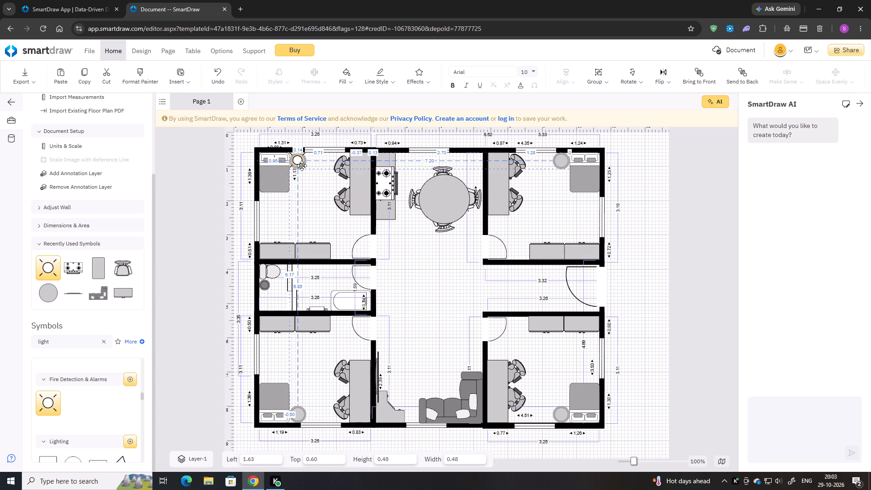
pyautogui.moveTo(302, 166); pyautogui.dragTo(301, 163)
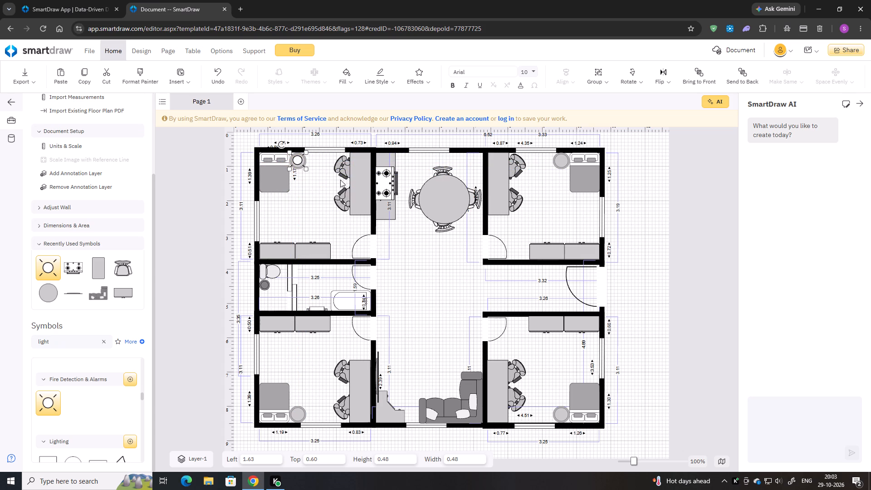
pyautogui.press('Right')
pyautogui.press('Down')
pyautogui.press('Left')
pyautogui.press('Right')
pyautogui.press('Down')
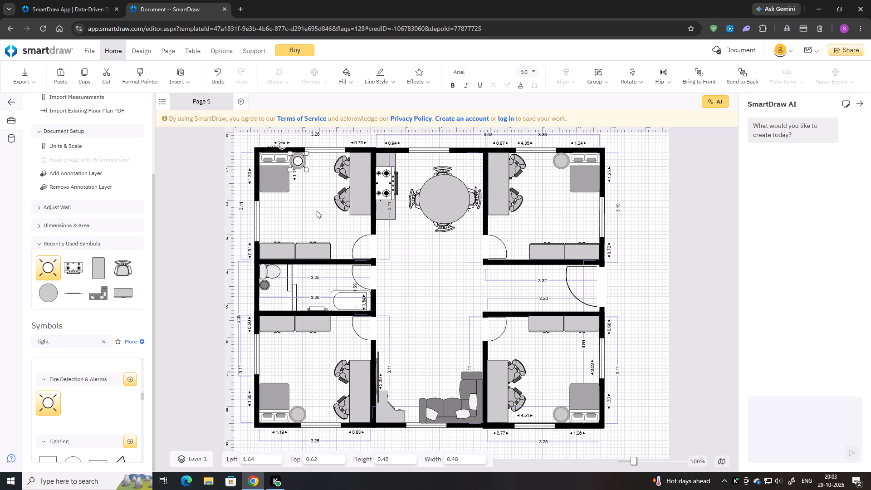
pyautogui.press('Up')
# Copy the light and place the duplicate over the lower-left room's round bedside table, at about 1.64 left and 8.01 top.
pyautogui.hotkey('ctrl', 'c')
pyautogui.hotkey('ctrl', 'v')
pyautogui.moveTo(328, 230); pyautogui.dragTo(328, 232)
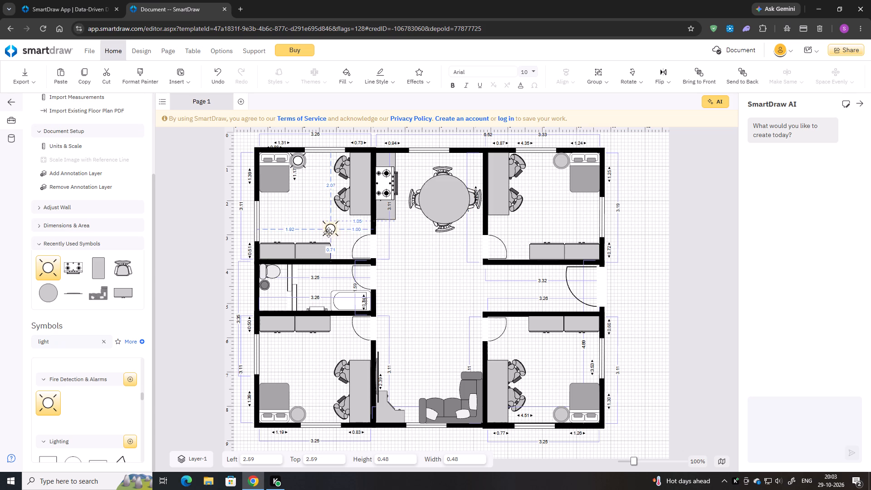
pyautogui.moveTo(328, 232); pyautogui.dragTo(295, 413)
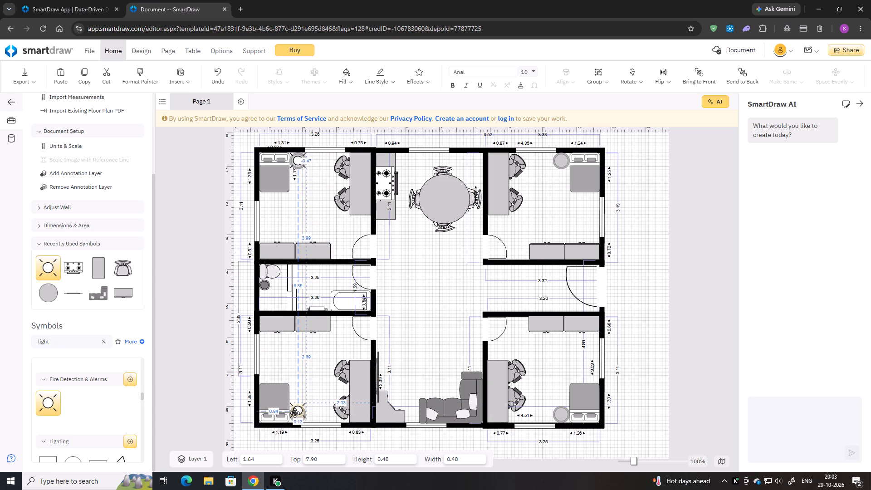
pyautogui.moveTo(295, 413); pyautogui.dragTo(295, 413)
pyautogui.press('Down')
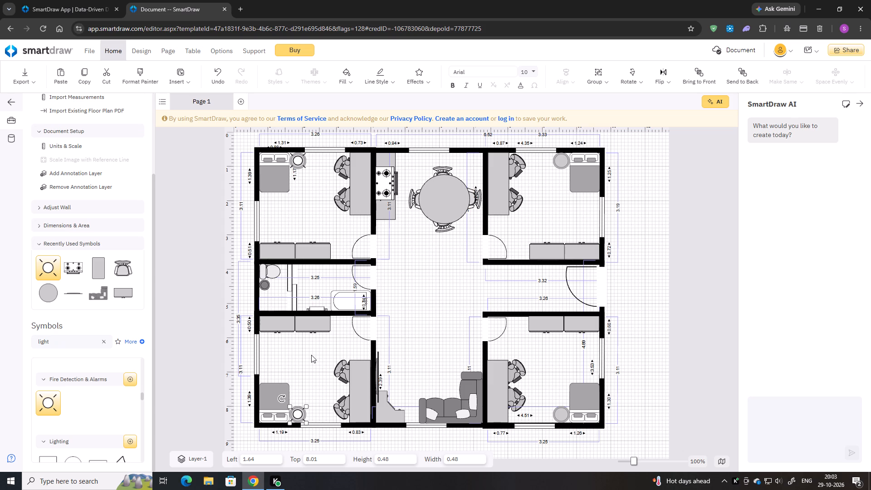
# Paste another light and place it over the lower-right room's round bedside table, at about 9.33 left and 8.01 top.
pyautogui.hotkey('ctrl', 'v')
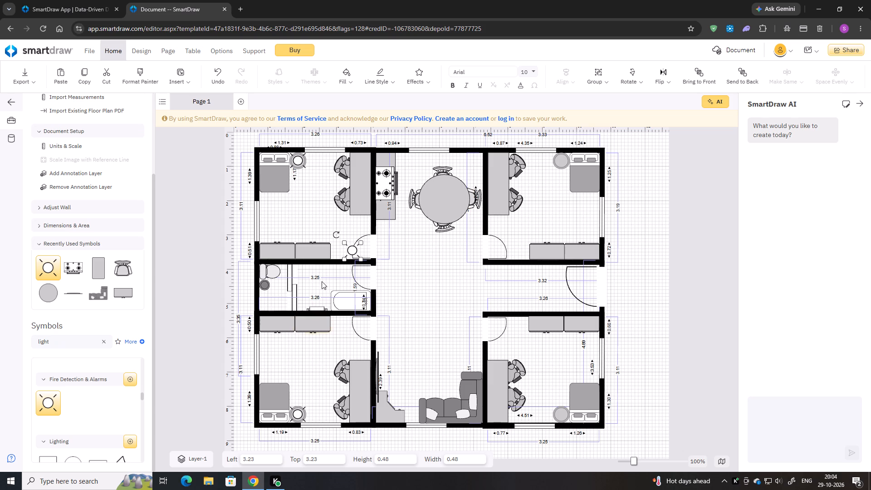
pyautogui.moveTo(352, 250); pyautogui.dragTo(547, 399)
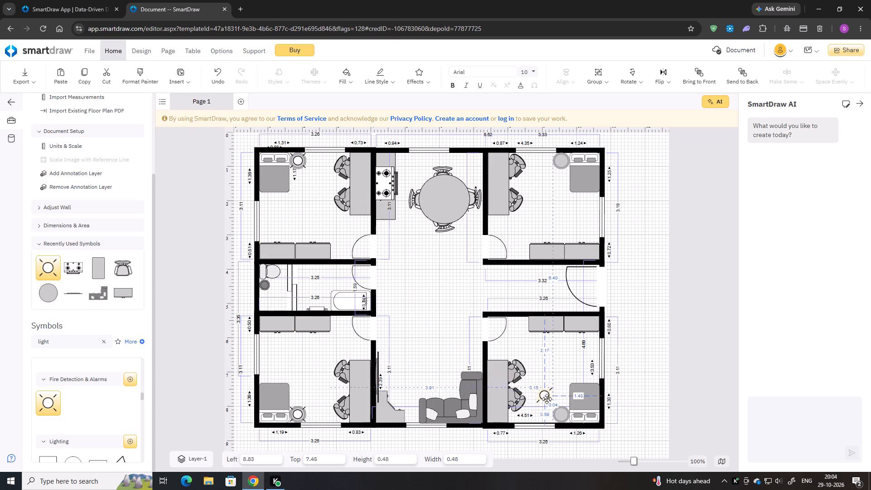
pyautogui.moveTo(547, 399); pyautogui.dragTo(558, 414)
pyautogui.press('Right')
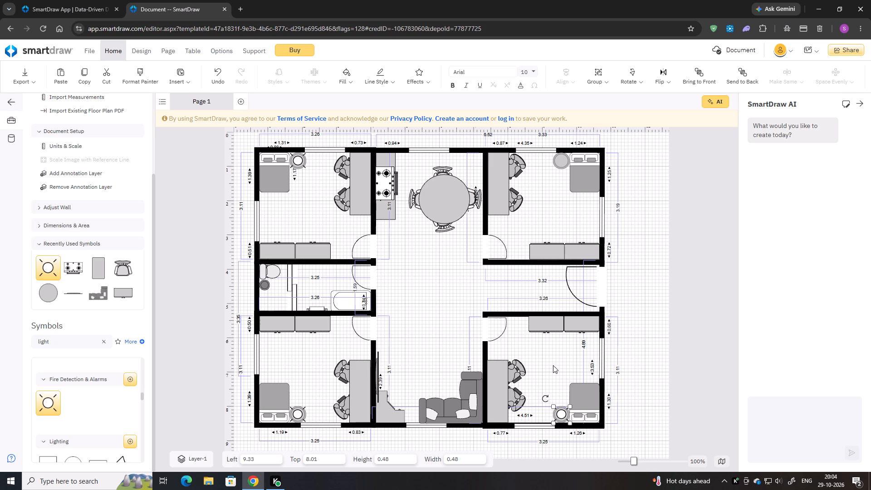
# Paste another light and place it over the upper-right room's round bedside table, at about 9.32 left and 0.61 top.
pyautogui.hotkey('ctrl', 'v')
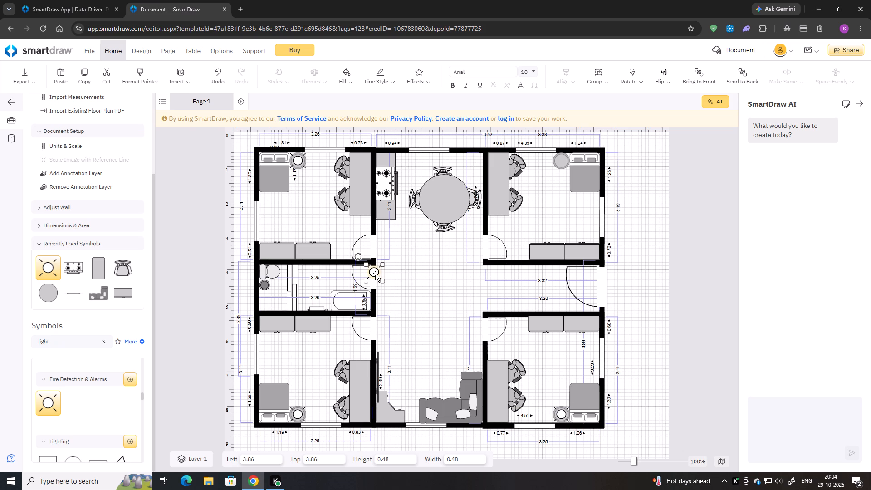
pyautogui.moveTo(373, 274); pyautogui.dragTo(560, 167)
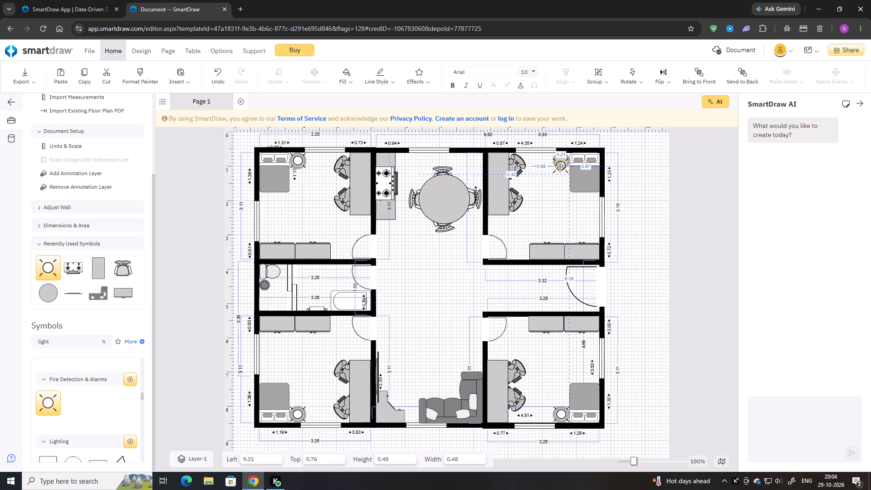
pyautogui.moveTo(560, 167); pyautogui.dragTo(561, 162)
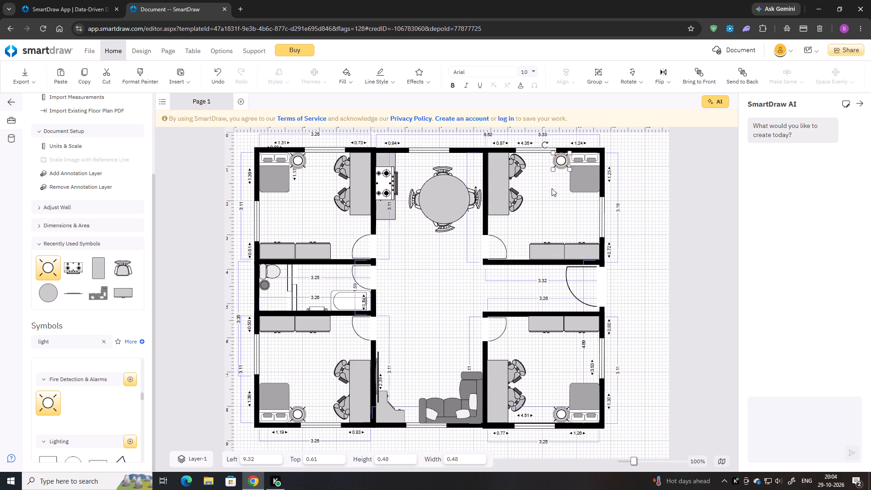
# Nudge the light over the upper-right room's round bedside table to 9.33 left.
pyautogui.press('Right')
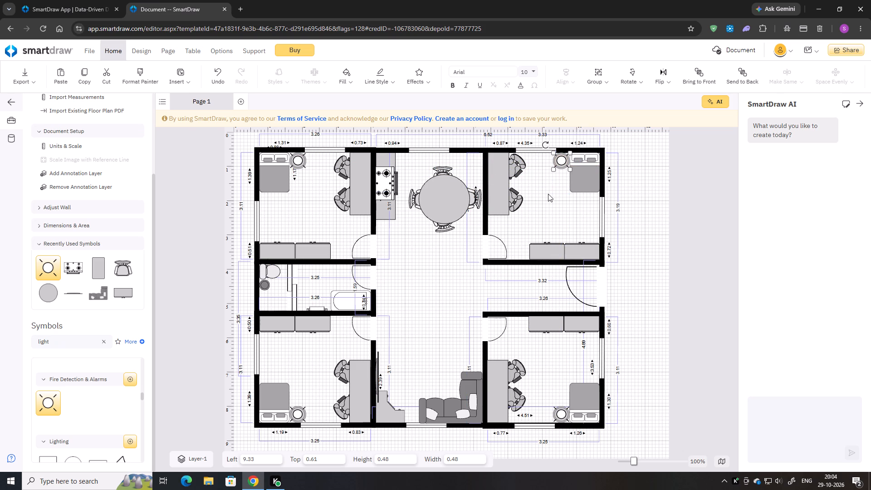
pyautogui.click(548, 194)
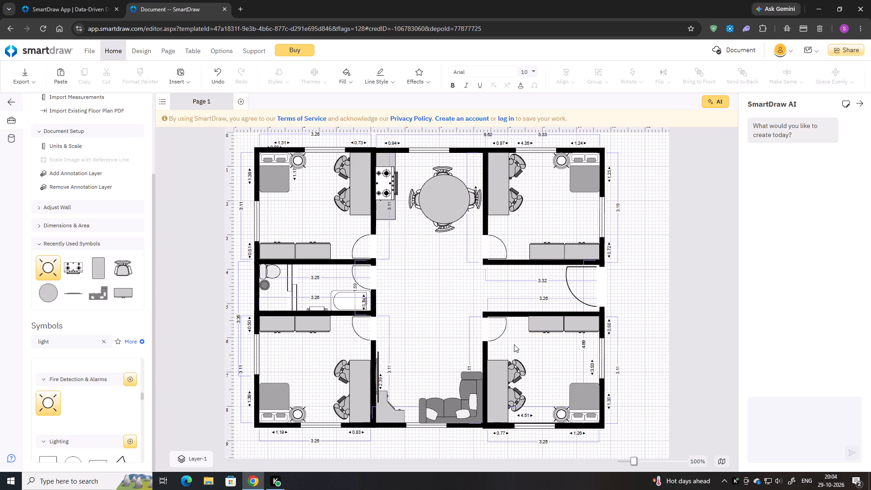
# Paste another light and place it over the corner unit in the living area, at about 4.15 left and 8.01 top.
pyautogui.hotkey('ctrl', 'v')
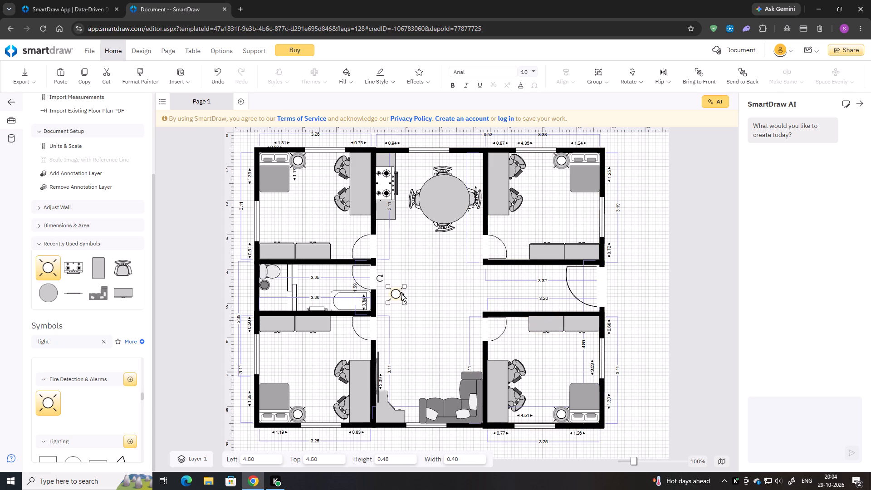
pyautogui.moveTo(399, 295); pyautogui.dragTo(385, 417)
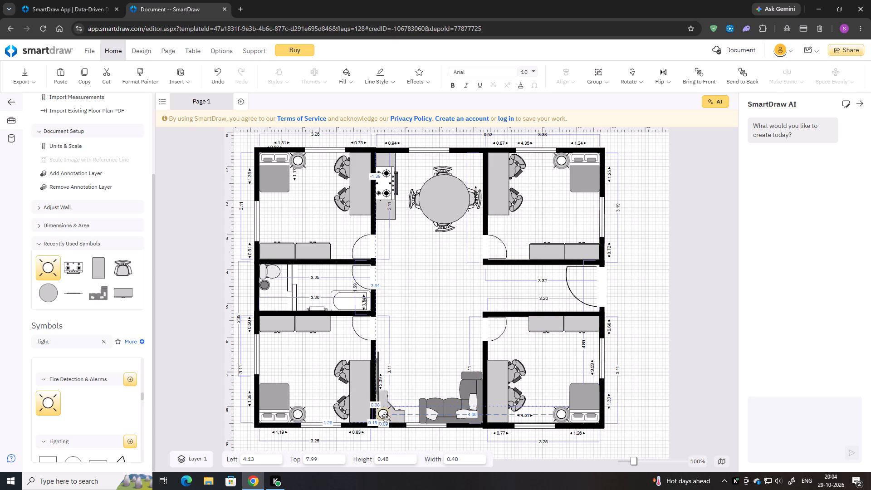
pyautogui.moveTo(385, 417); pyautogui.dragTo(385, 418)
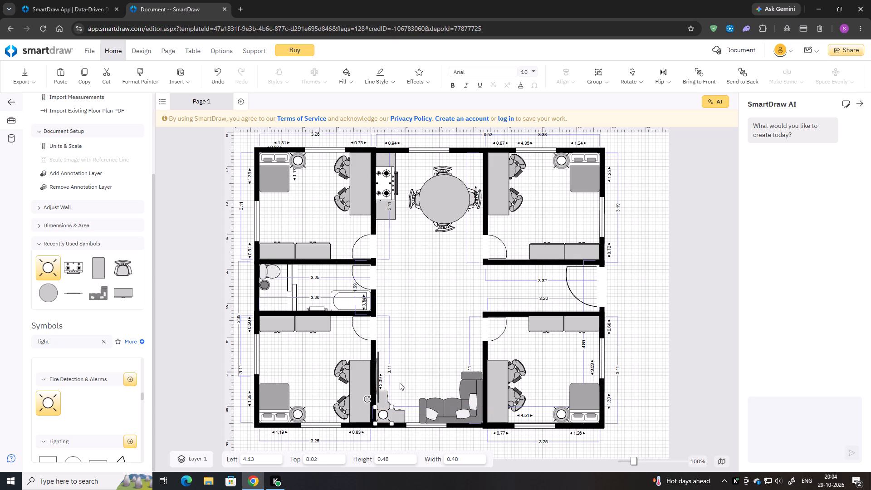
pyautogui.press('Right')
pyautogui.press('Right')
pyautogui.press('Up')
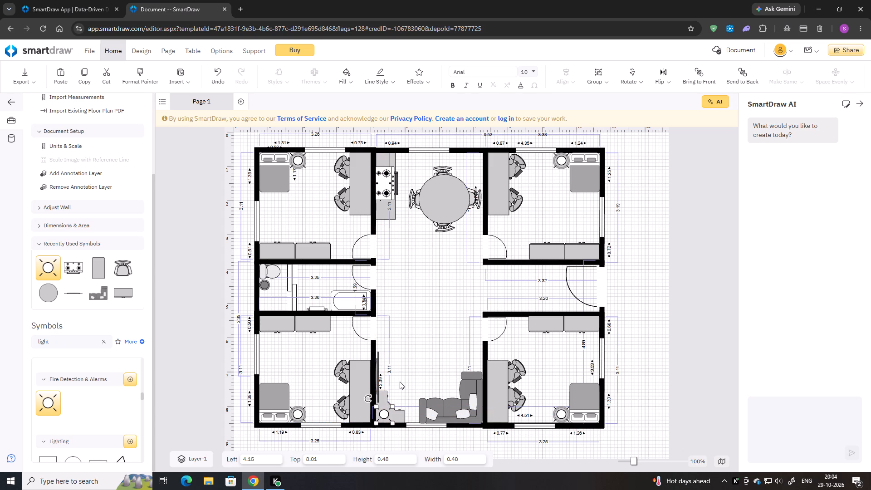
pyautogui.click(400, 380)
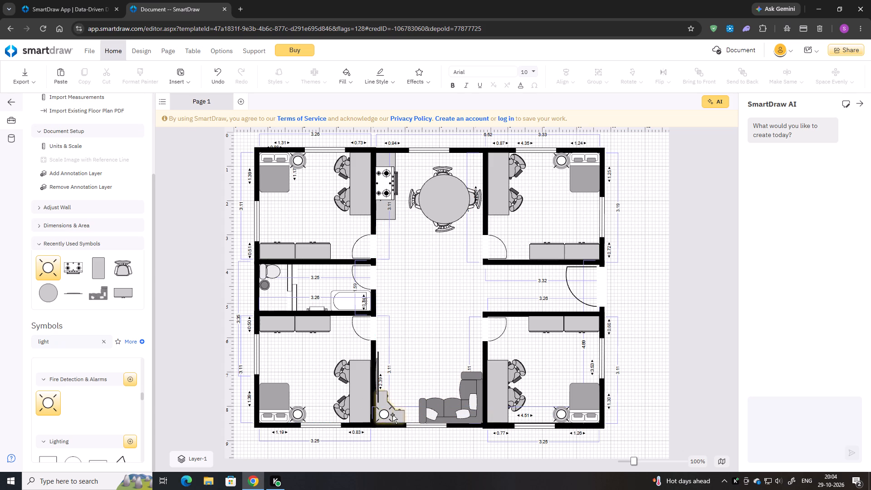
pyautogui.click(390, 416)
pyautogui.press('Left')
pyautogui.press('Up')
pyautogui.click(406, 378)
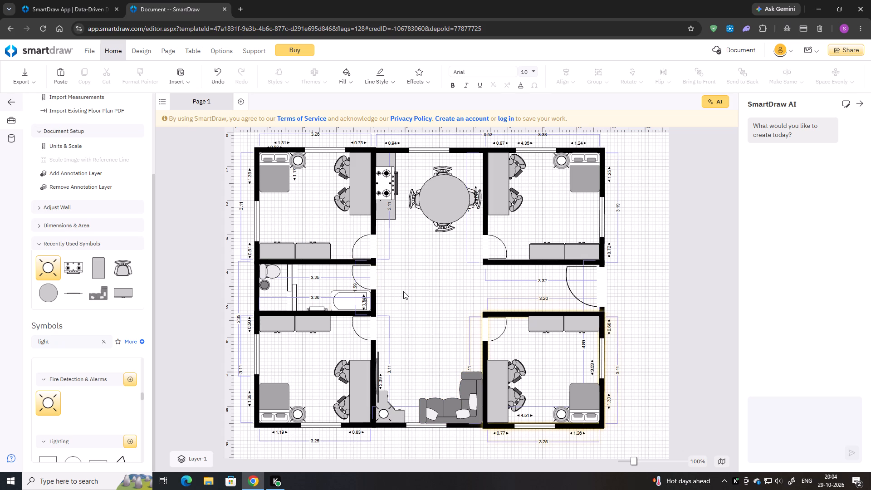
# Search the symbols for "computer" and add the Computer Workstation symbol to the plan.
pyautogui.click(103, 343)
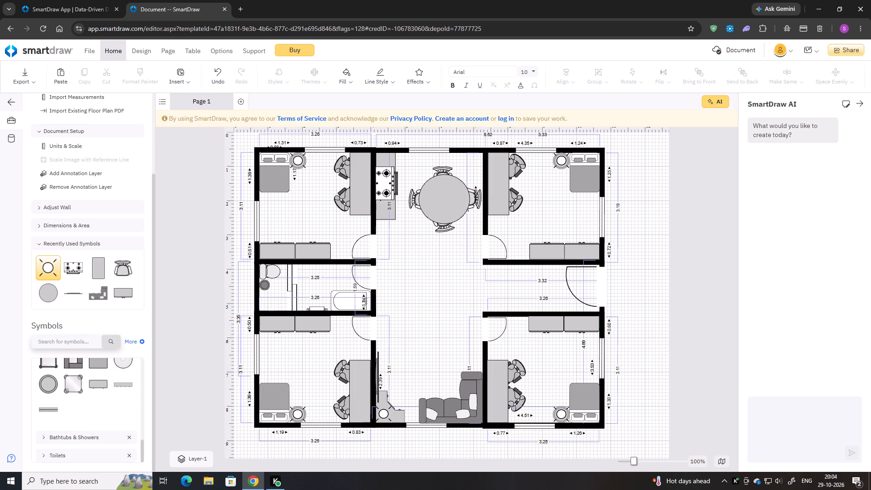
pyautogui.write('computer')
pyautogui.press('Return')
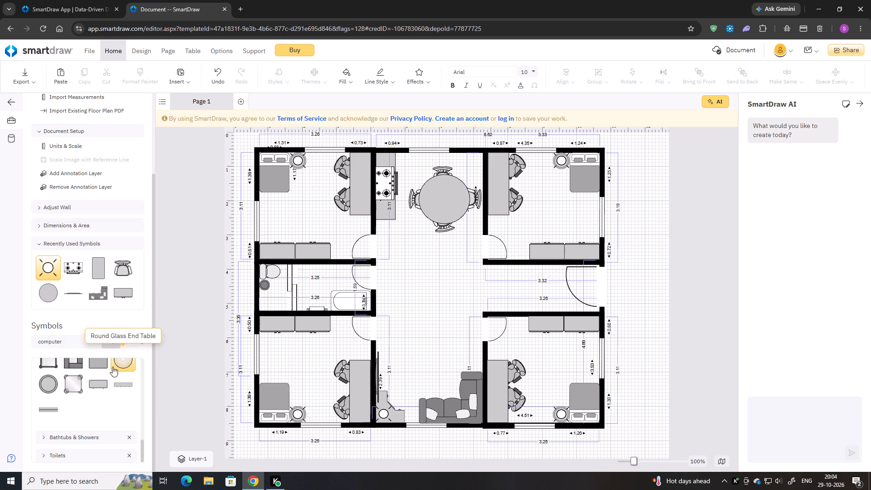
pyautogui.scroll(-1, 69, 382)
pyautogui.scroll(2, 79, 372)
pyautogui.scroll(-3, 69, 407)
pyautogui.scroll(1, 71, 410)
pyautogui.scroll(-3, 73, 406)
pyautogui.scroll(6, 73, 406)
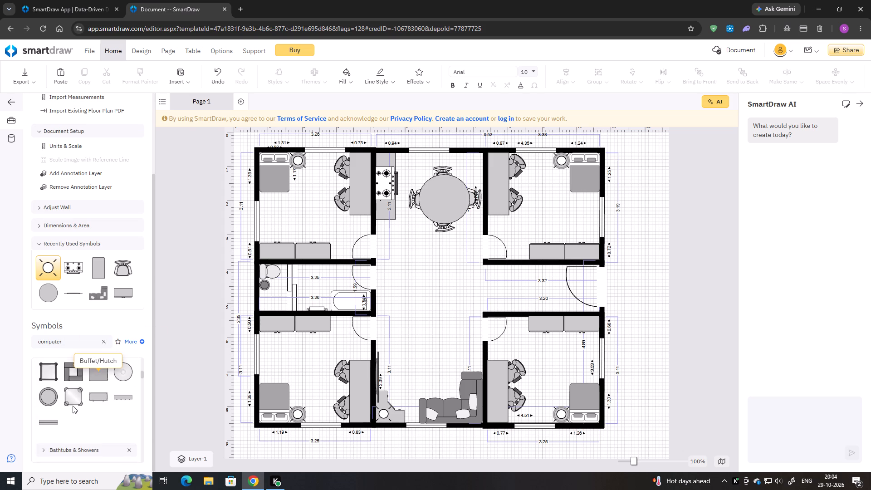
pyautogui.scroll(-7, 72, 405)
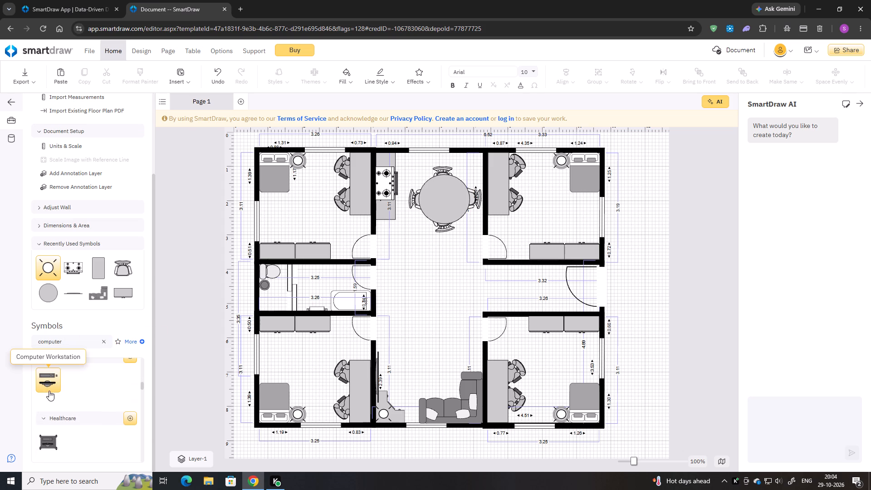
pyautogui.doubleClick(49, 381)
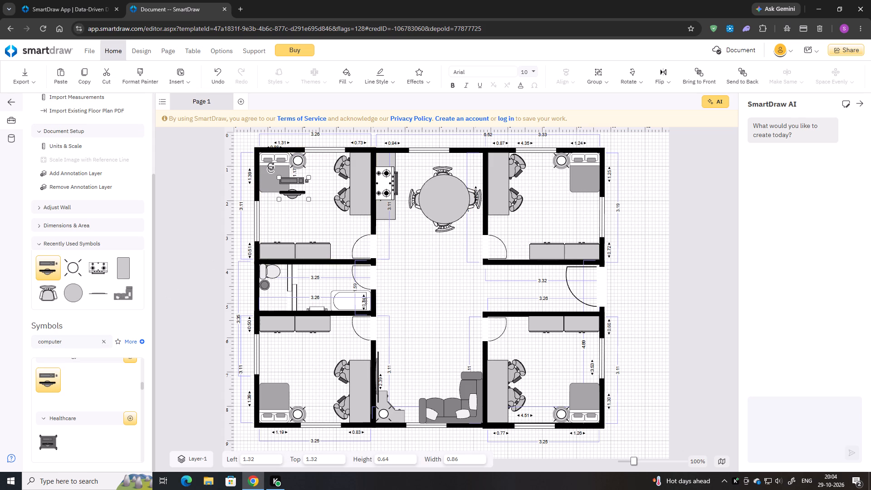
# Rotate the workstation a quarter turn and place it on the upper-left room's desk, monitor toward the wall, at 3.27 left and 0.86 top.
pyautogui.moveTo(271, 169); pyautogui.dragTo(285, 198)
pyautogui.moveTo(289, 193); pyautogui.dragTo(357, 179)
# Copy the workstation, paste three duplicates, and place one on the lower-left room's desk at 3.25 left and 7.66 top.
pyautogui.hotkey('ctrl', 'c')
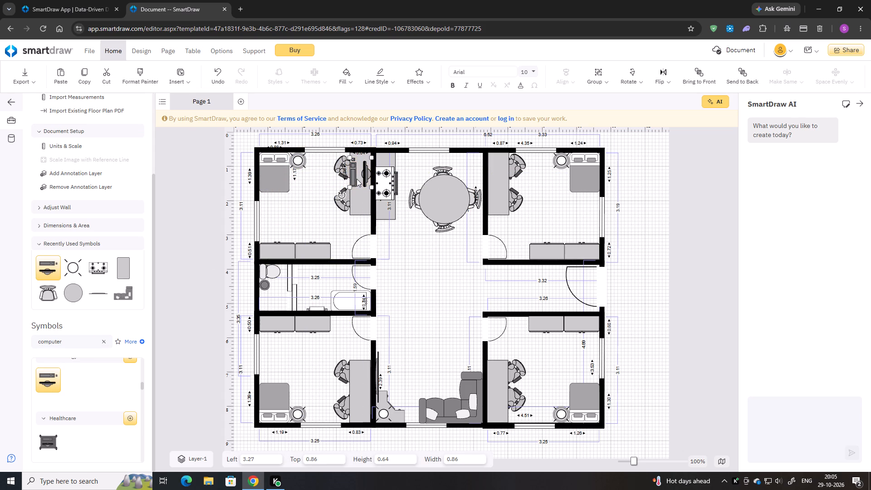
pyautogui.hotkey('ctrl', 'v')
pyautogui.hotkey('ctrl', 'v')
pyautogui.hotkey('ctrl', 'v')
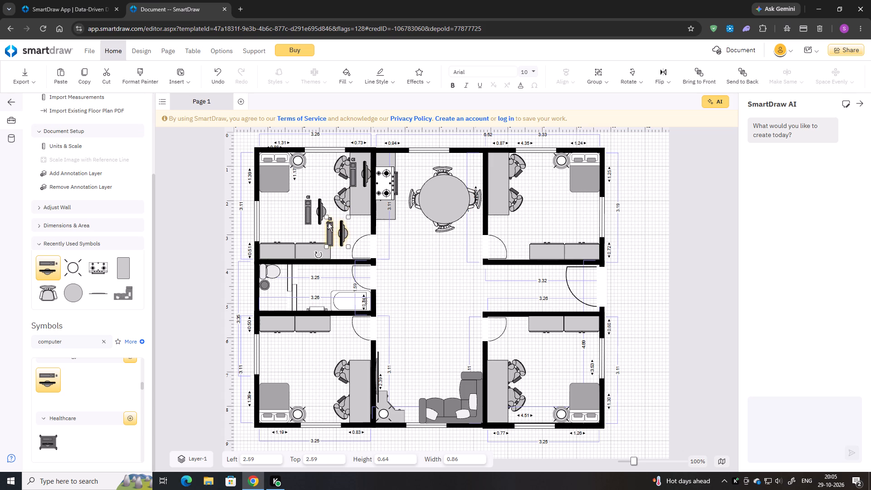
pyautogui.moveTo(315, 216); pyautogui.dragTo(353, 412)
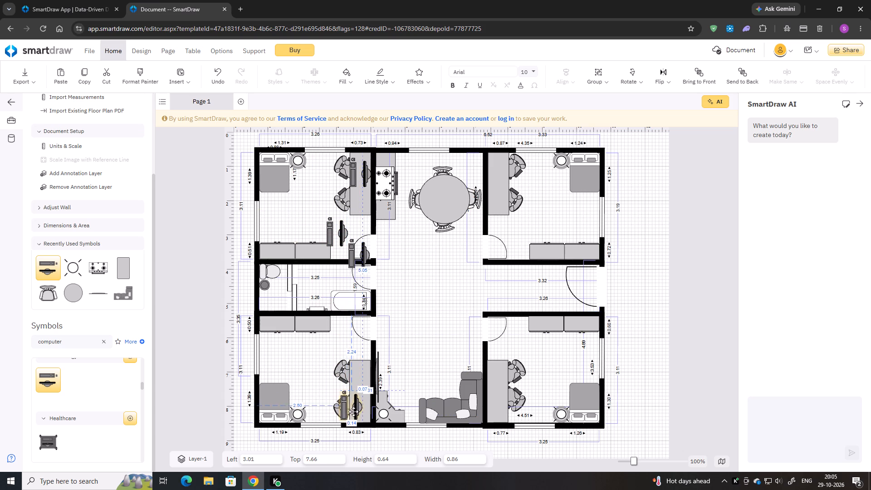
pyautogui.moveTo(353, 412); pyautogui.dragTo(360, 412)
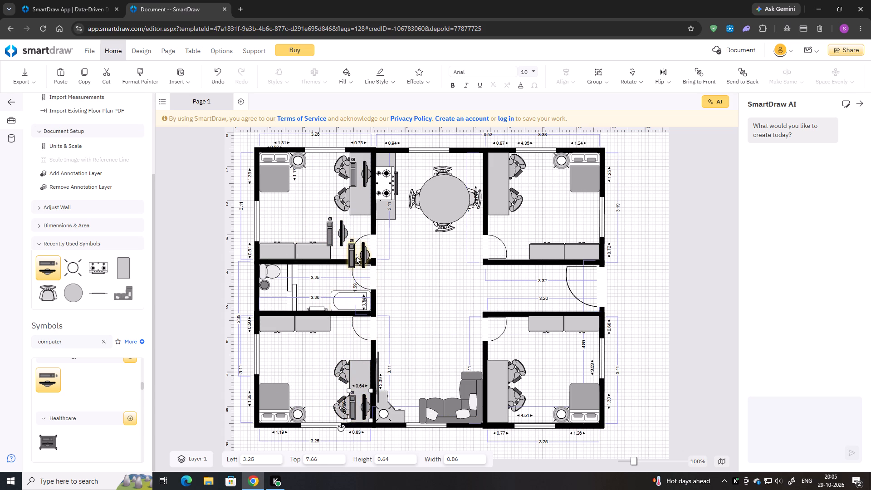
# Move another workstation copy to the lower-right room, rotate it half a turn, and place it on the desk at 7.27 left and 7.69 top.
pyautogui.moveTo(356, 256); pyautogui.dragTo(533, 363)
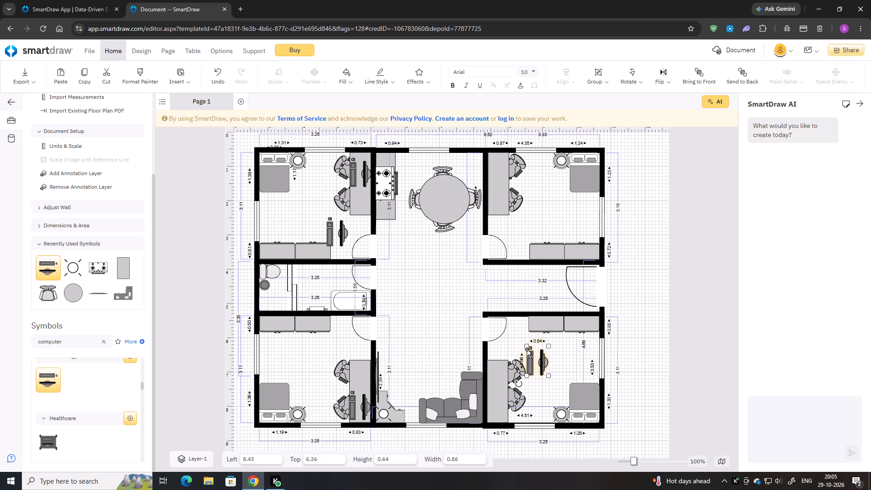
pyautogui.moveTo(521, 383); pyautogui.dragTo(558, 350)
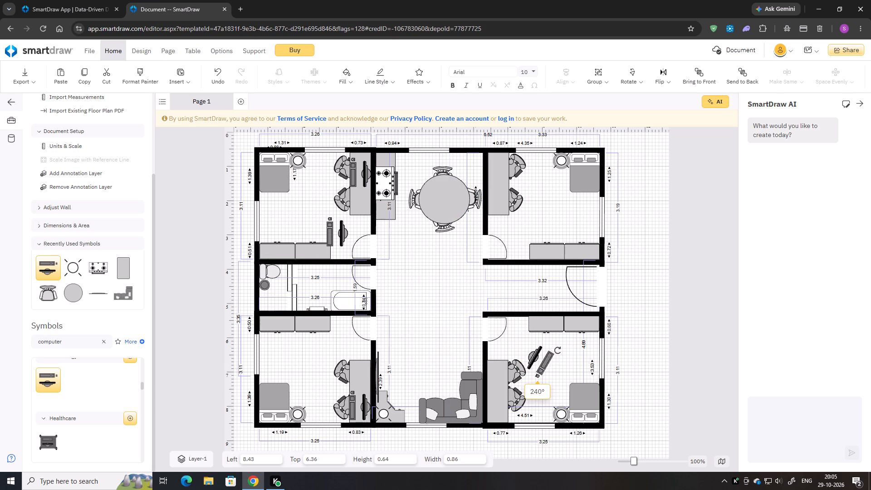
pyautogui.moveTo(558, 350); pyautogui.dragTo(544, 351)
pyautogui.moveTo(540, 360); pyautogui.dragTo(499, 401)
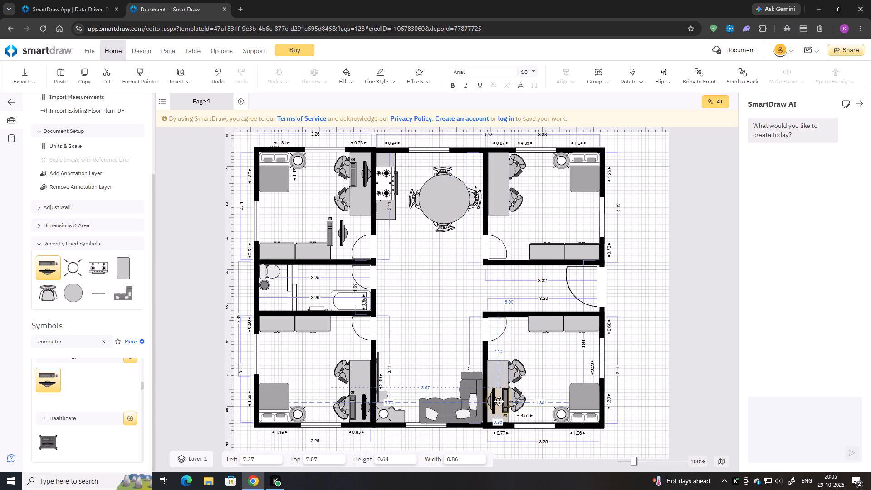
pyautogui.moveTo(499, 401); pyautogui.dragTo(499, 406)
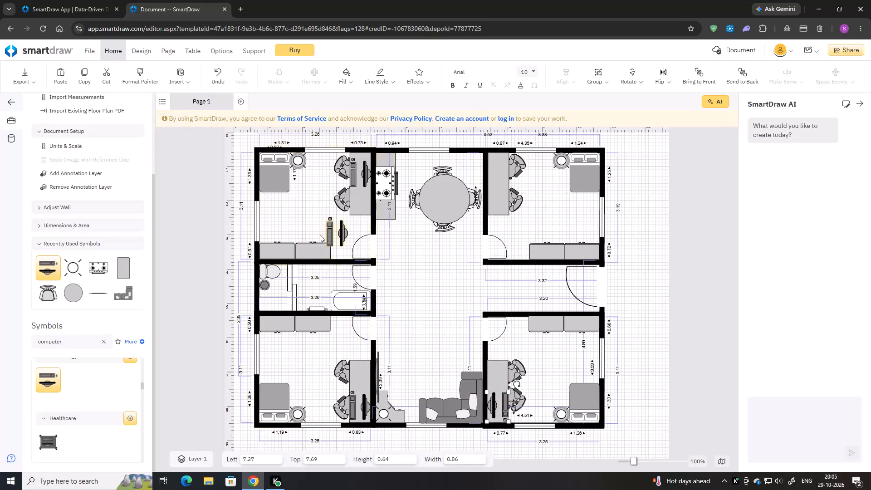
# Move the remaining workstation copy to the upper-right room, rotate it half a turn, and place it on the desk at about 7.27 left and 0.86 top.
pyautogui.moveTo(326, 230); pyautogui.dragTo(528, 220)
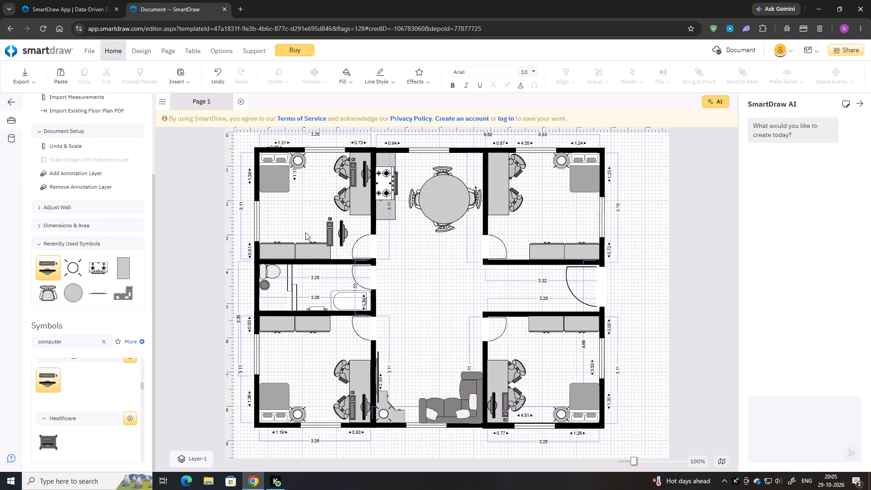
pyautogui.moveTo(333, 237); pyautogui.dragTo(561, 199)
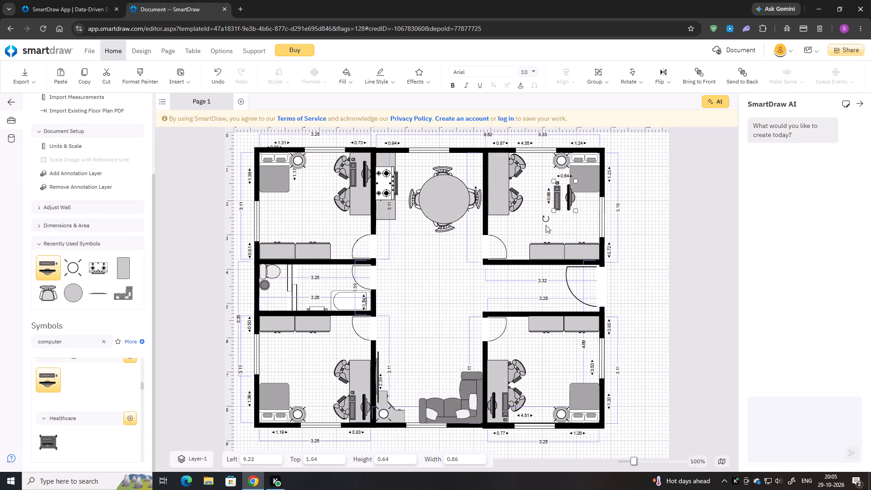
pyautogui.moveTo(542, 219); pyautogui.dragTo(580, 171)
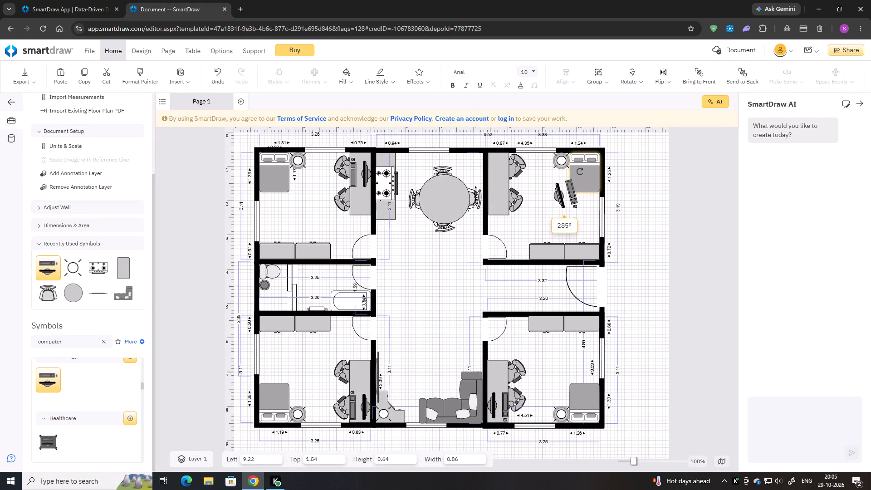
pyautogui.moveTo(580, 171); pyautogui.dragTo(586, 174)
pyautogui.moveTo(567, 193); pyautogui.dragTo(514, 180)
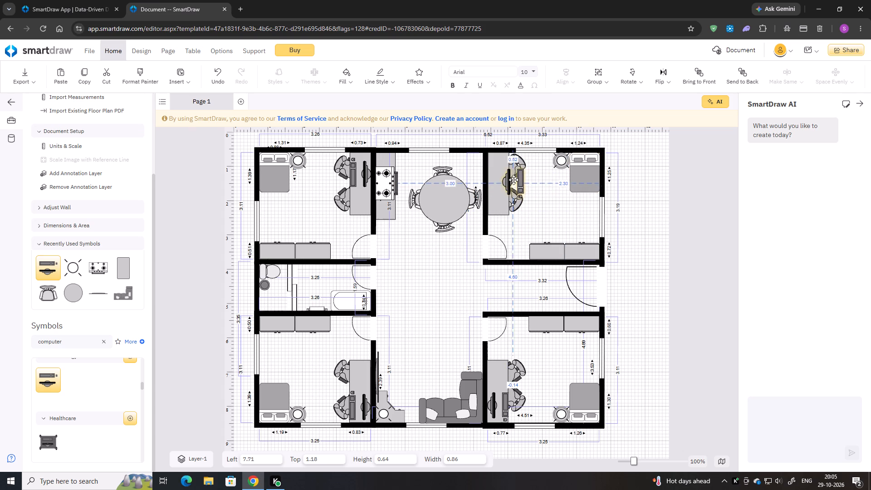
pyautogui.moveTo(514, 180); pyautogui.dragTo(500, 168)
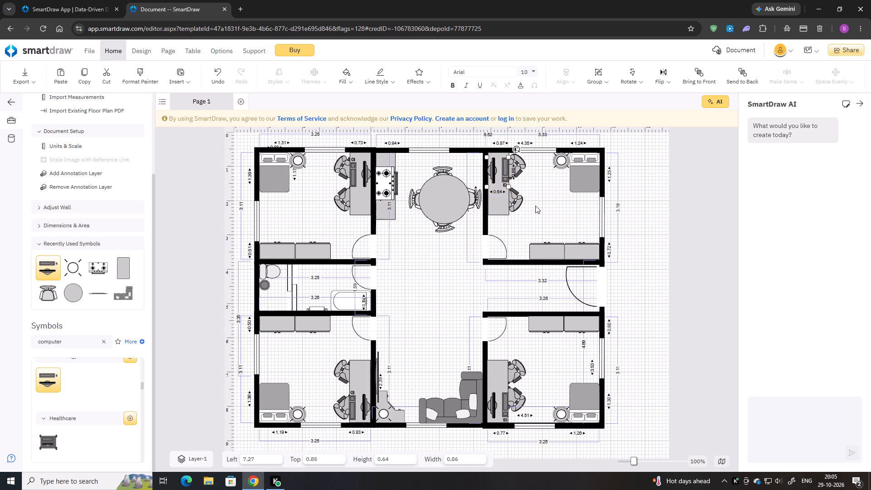
pyautogui.click(535, 206)
pyautogui.click(507, 172)
pyautogui.press('Right')
pyautogui.click(548, 211)
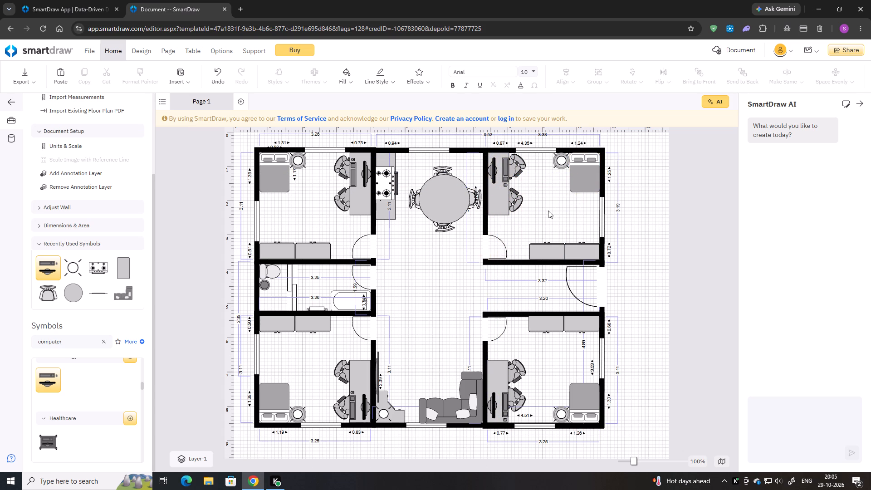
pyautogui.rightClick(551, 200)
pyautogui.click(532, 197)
# Copy the lower-left room's bedside light and place the duplicate on that room's desk, at 3.44 left and 6.75 top.
pyautogui.click(293, 415)
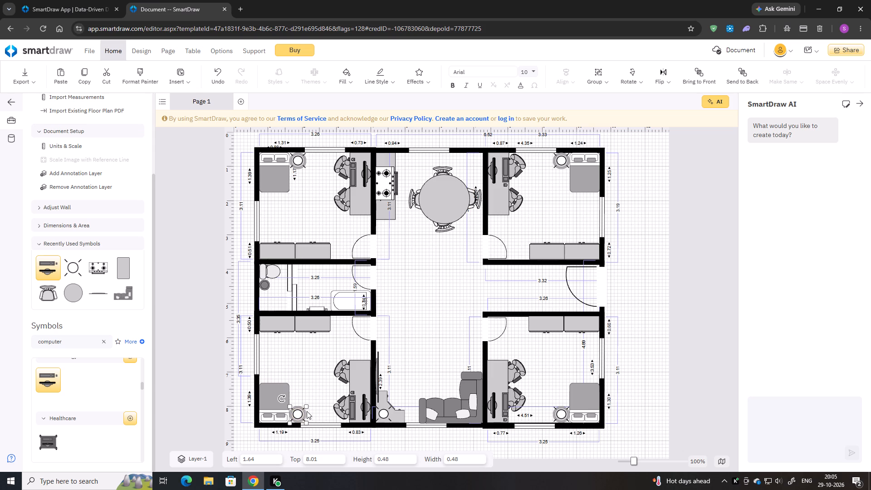
pyautogui.hotkey('ctrl', 'c')
pyautogui.hotkey('ctrl', 'v')
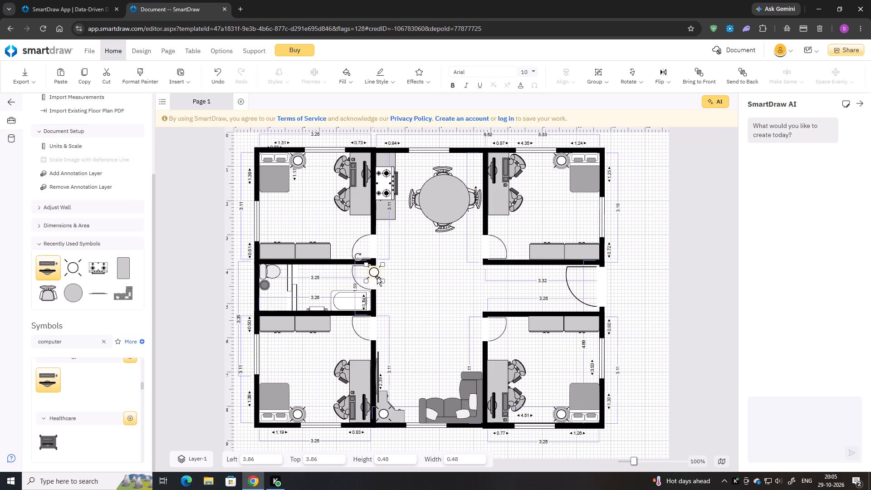
pyautogui.moveTo(375, 273); pyautogui.dragTo(358, 353)
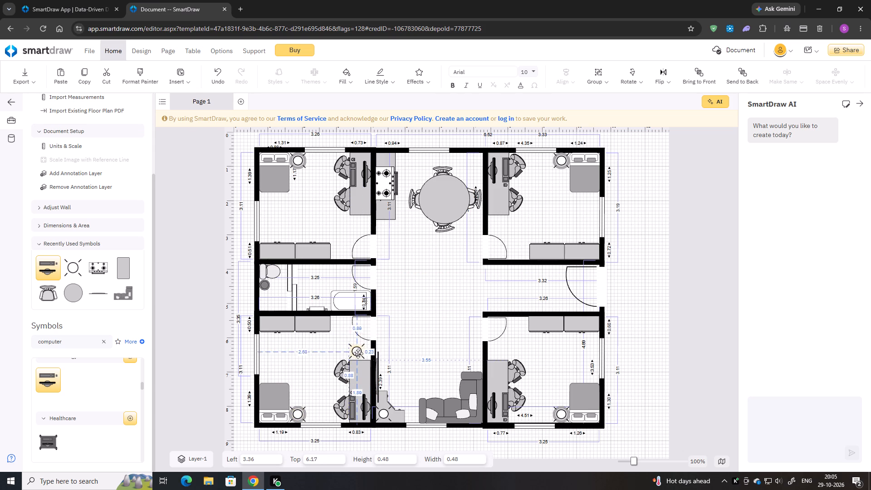
pyautogui.moveTo(358, 353); pyautogui.dragTo(361, 371)
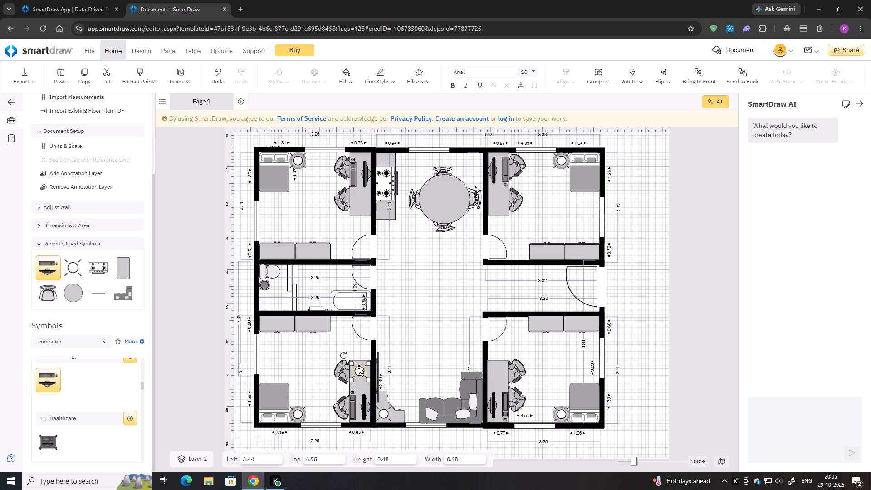
# Try to paste two more copies of the light, and dismiss the purchase offer.
pyautogui.hotkey('ctrl', 'v')
pyautogui.hotkey('ctrl', 'v')
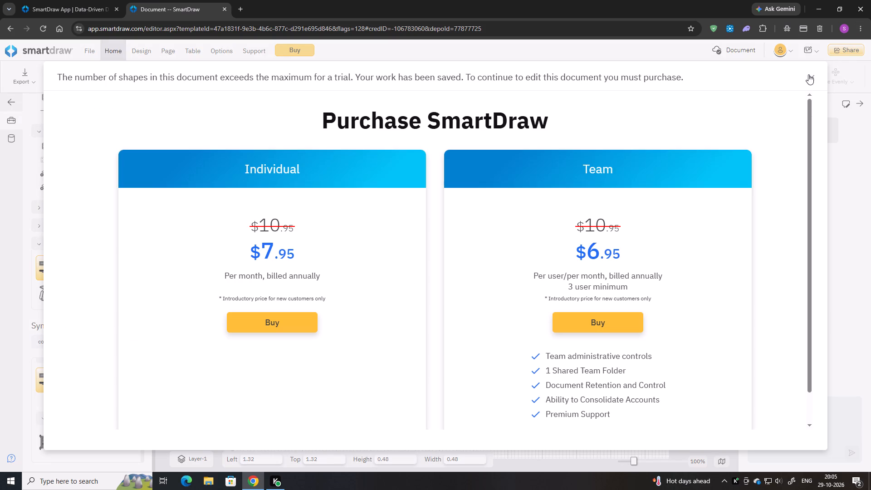
pyautogui.click(808, 74)
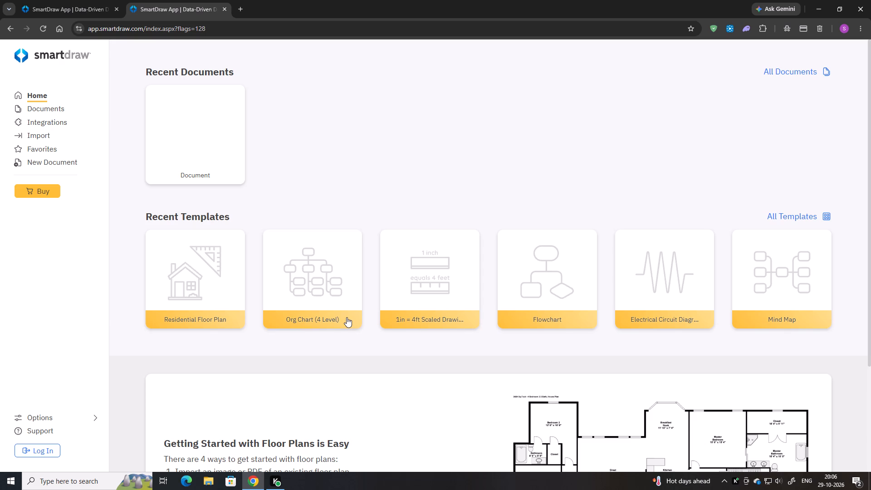
# Close the browser window.
pyautogui.click(870, 0)
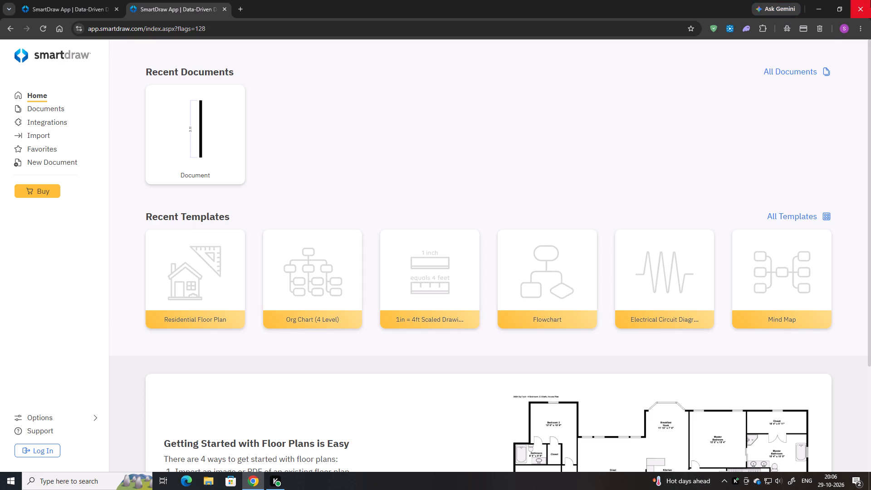